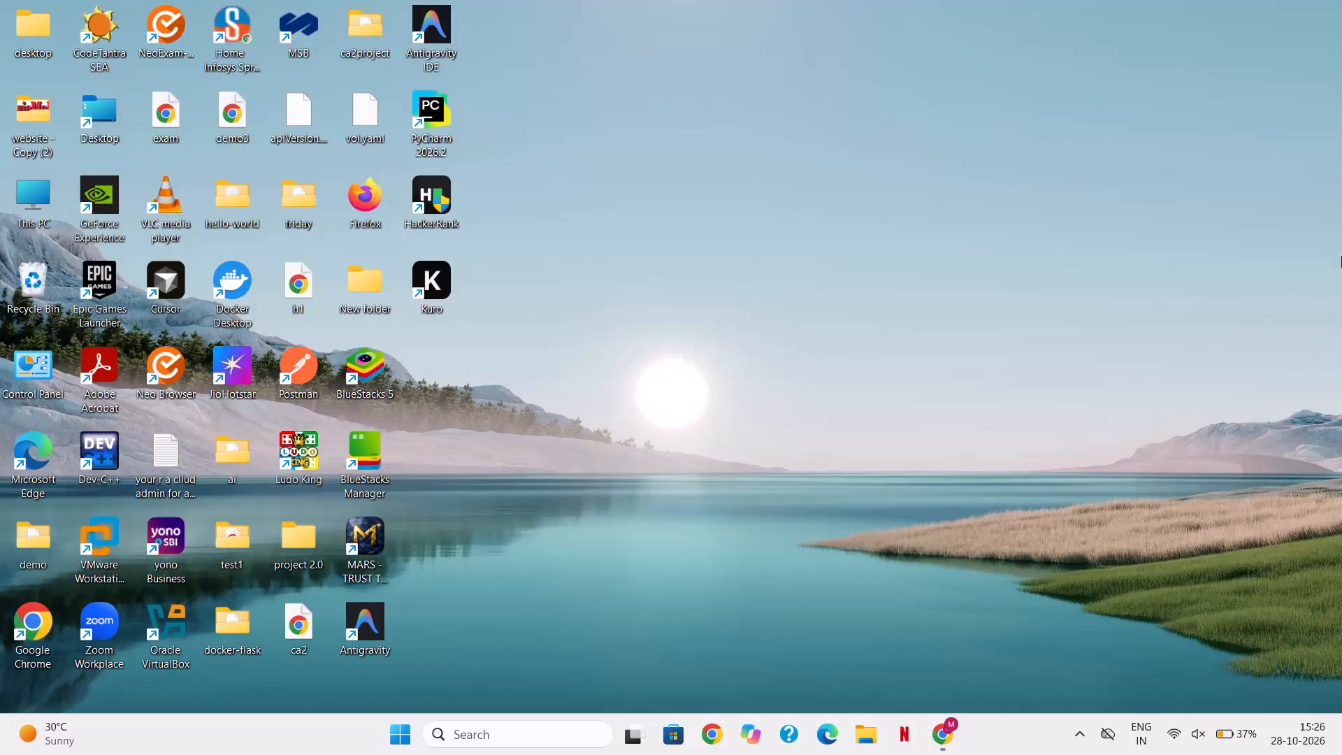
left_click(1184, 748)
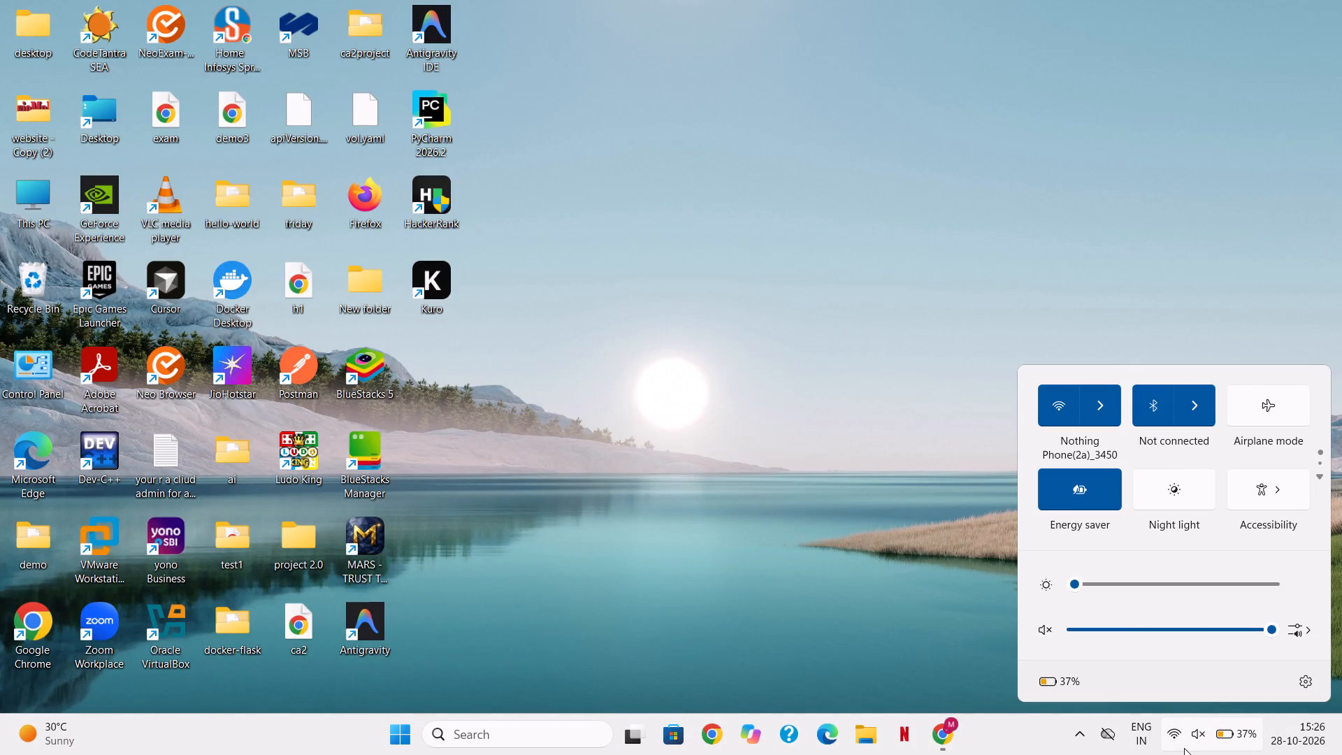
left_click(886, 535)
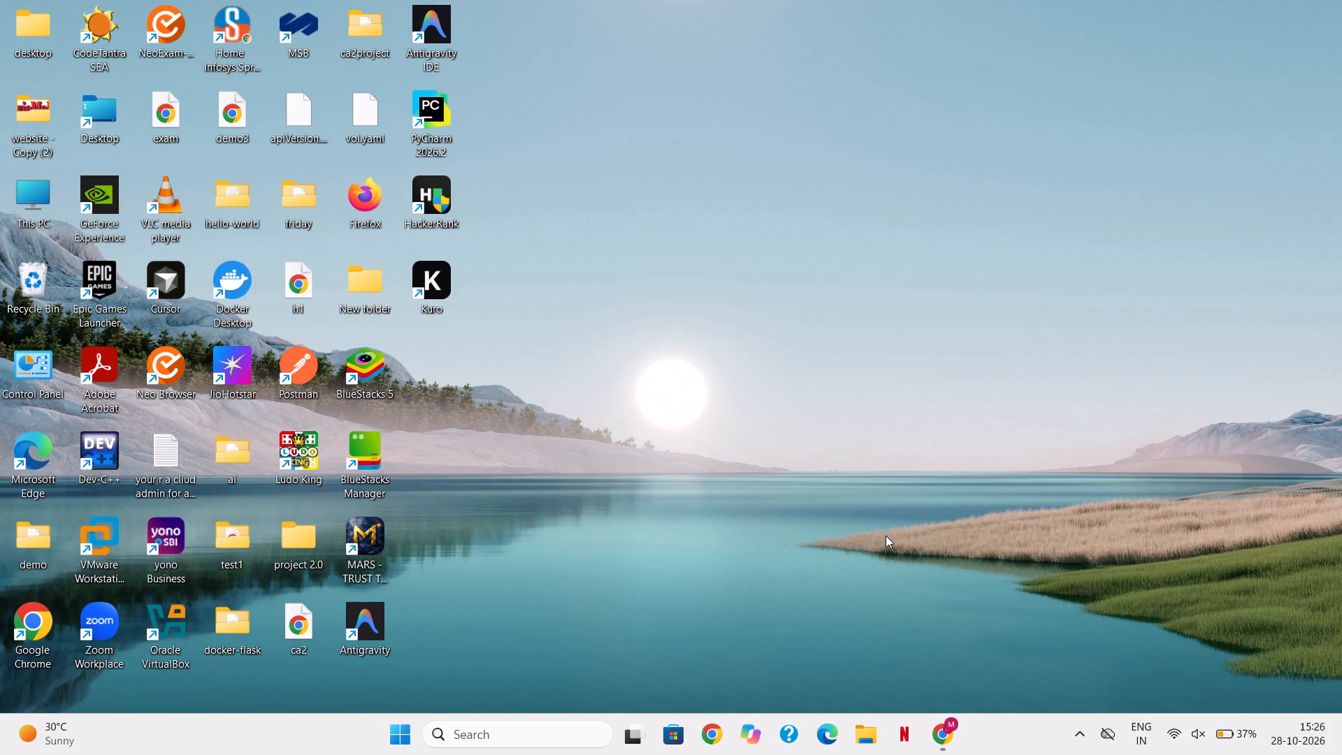
Switch to Chrome and open the LabVault Recovery Services vault from the Class1 resource group.
left_click(951, 740)
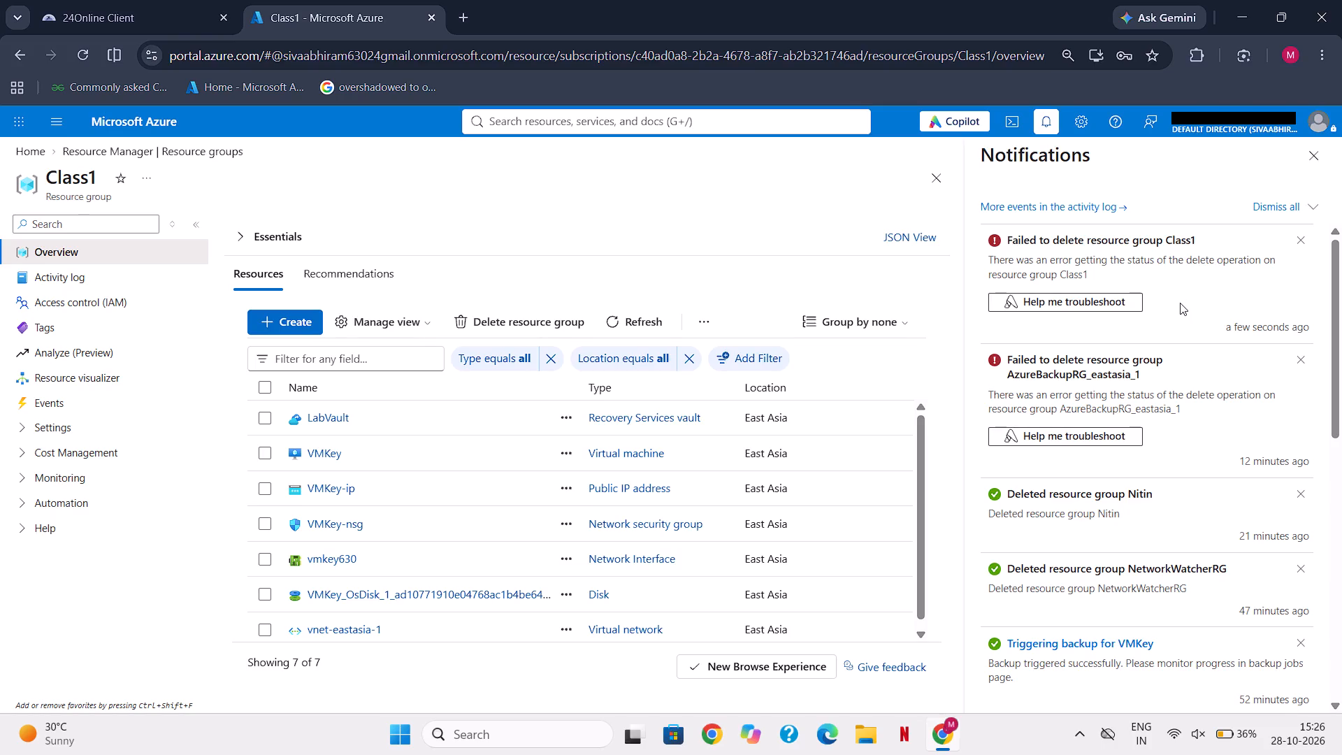
left_click(331, 419)
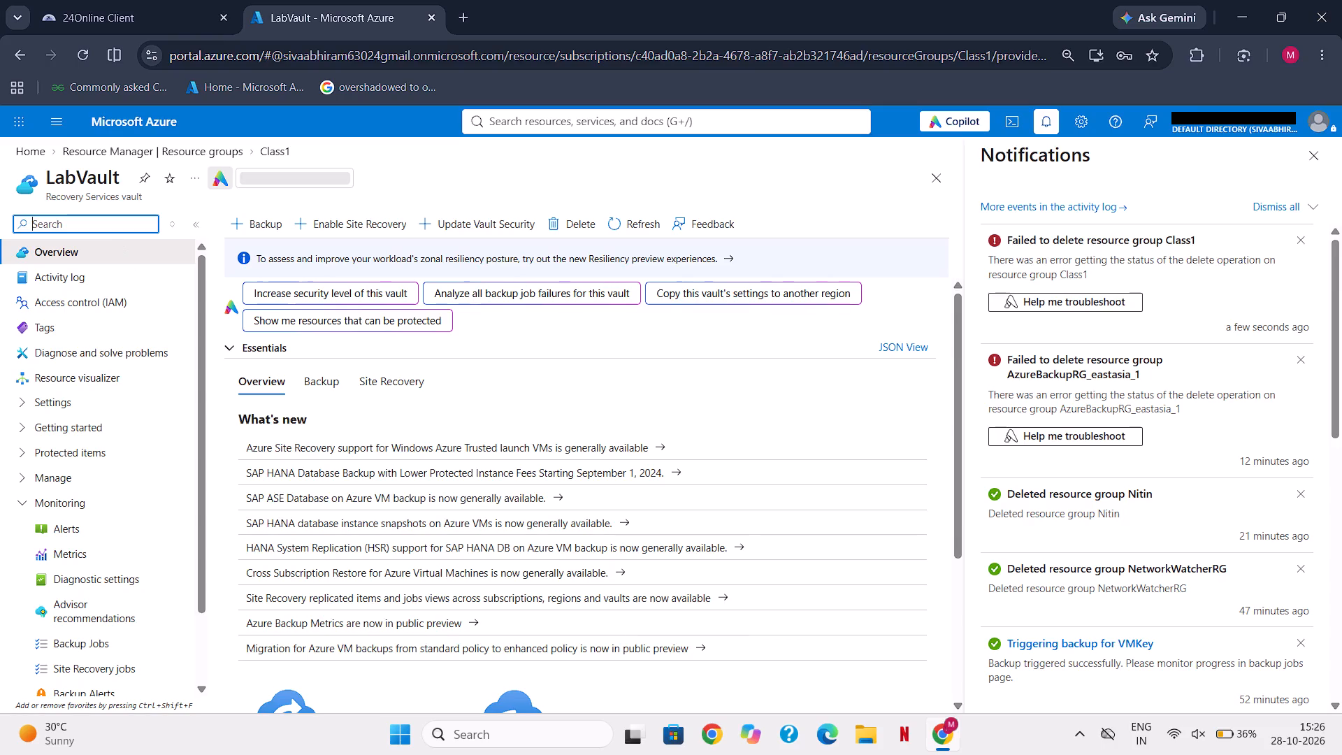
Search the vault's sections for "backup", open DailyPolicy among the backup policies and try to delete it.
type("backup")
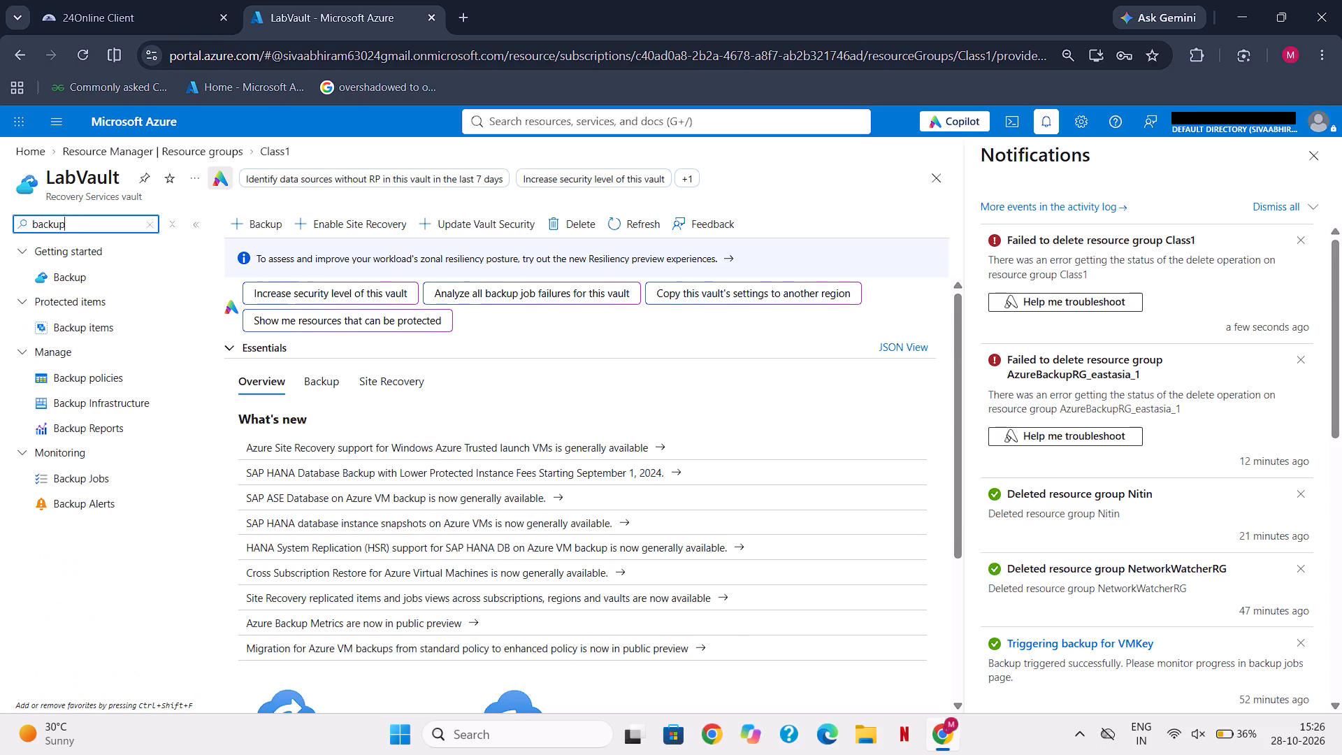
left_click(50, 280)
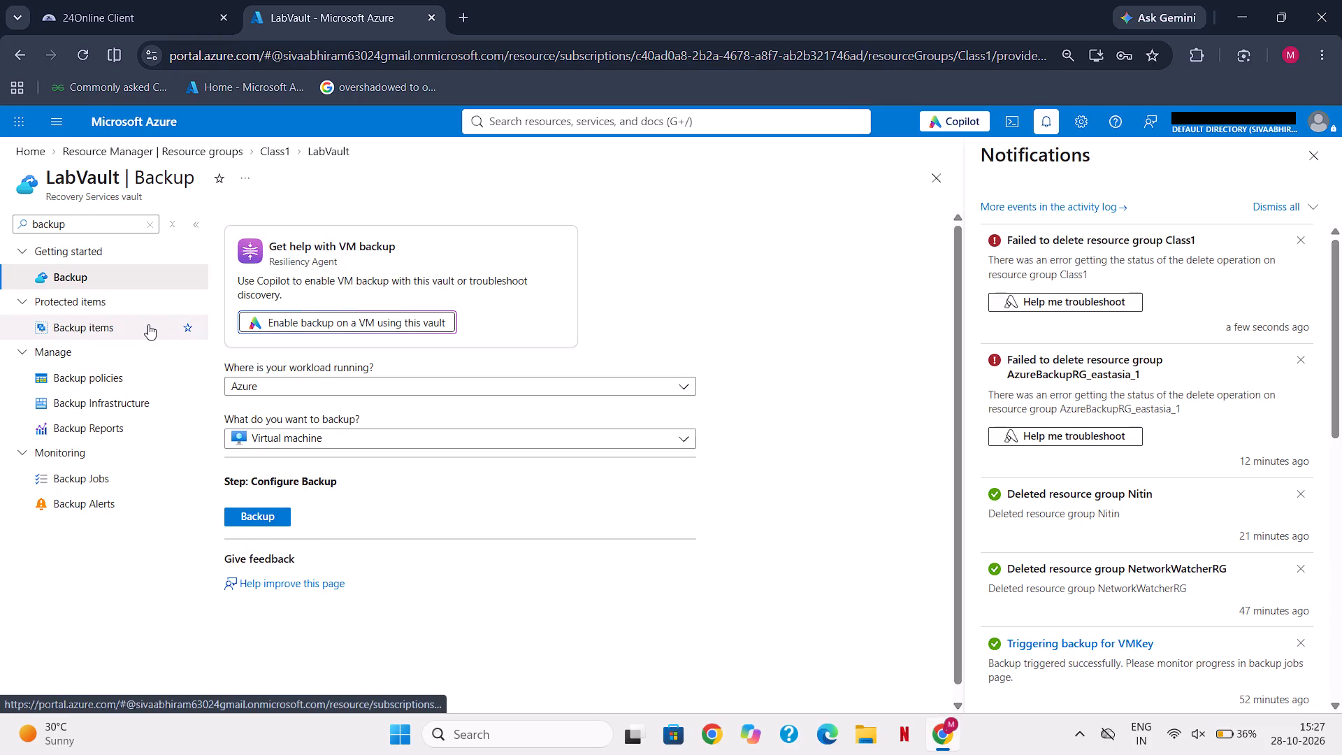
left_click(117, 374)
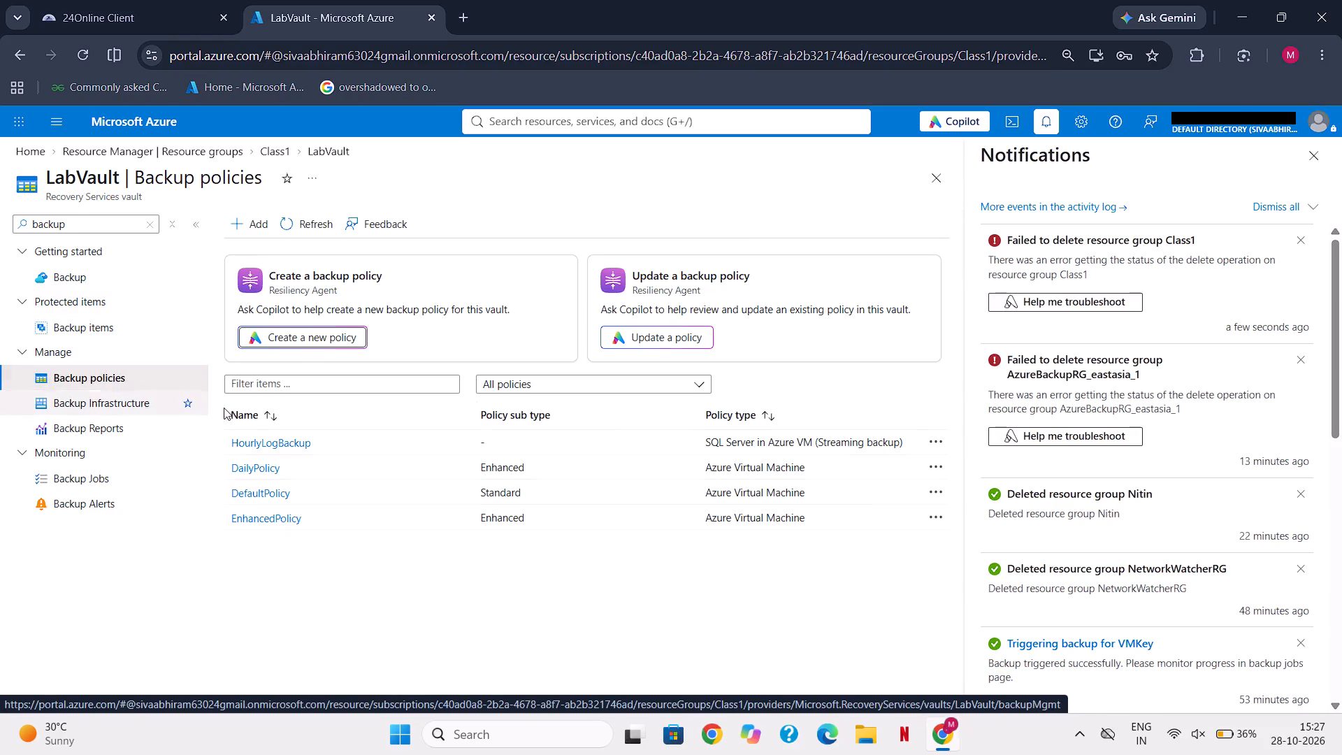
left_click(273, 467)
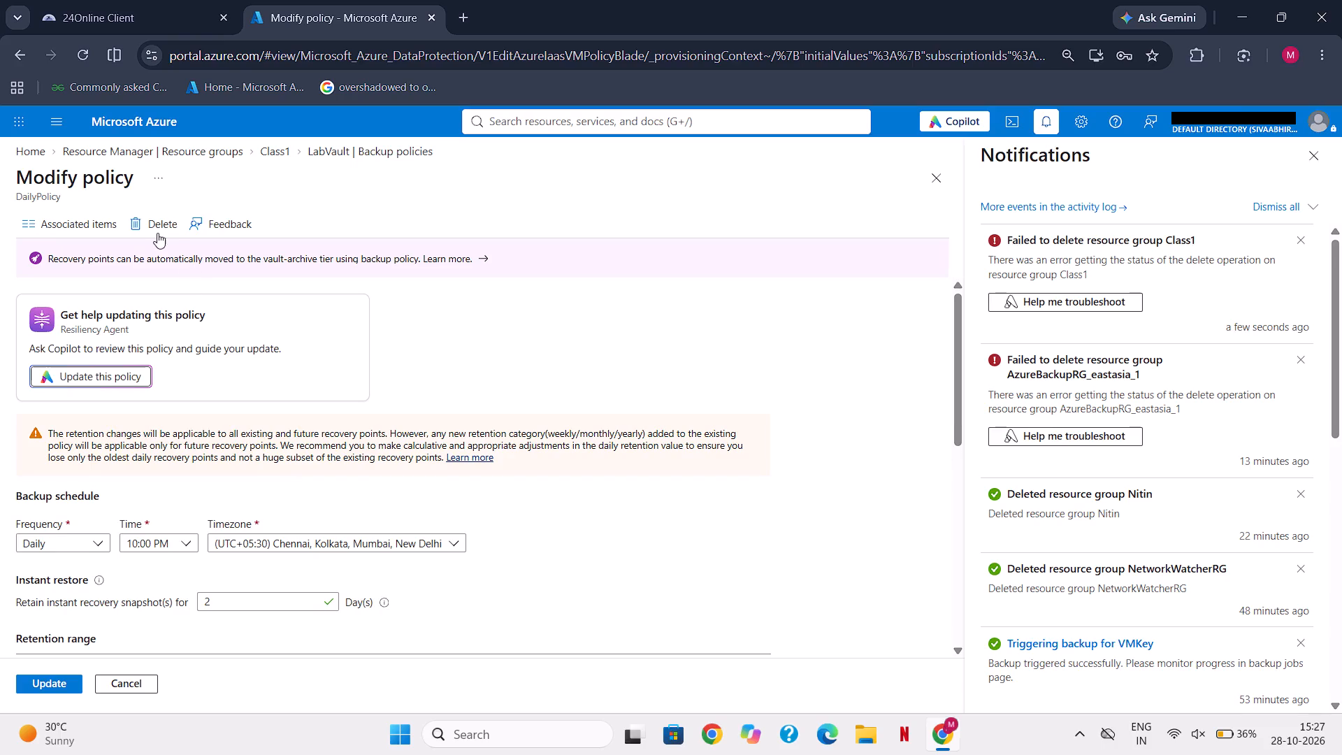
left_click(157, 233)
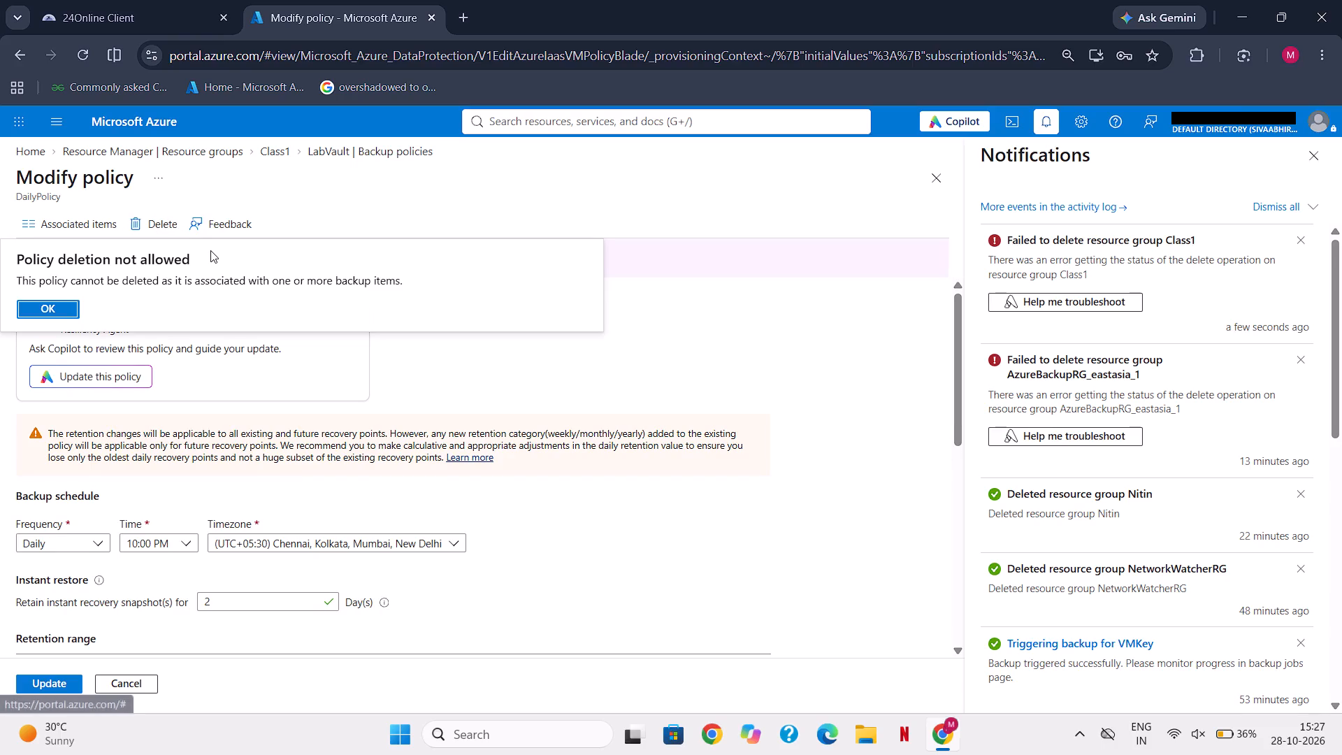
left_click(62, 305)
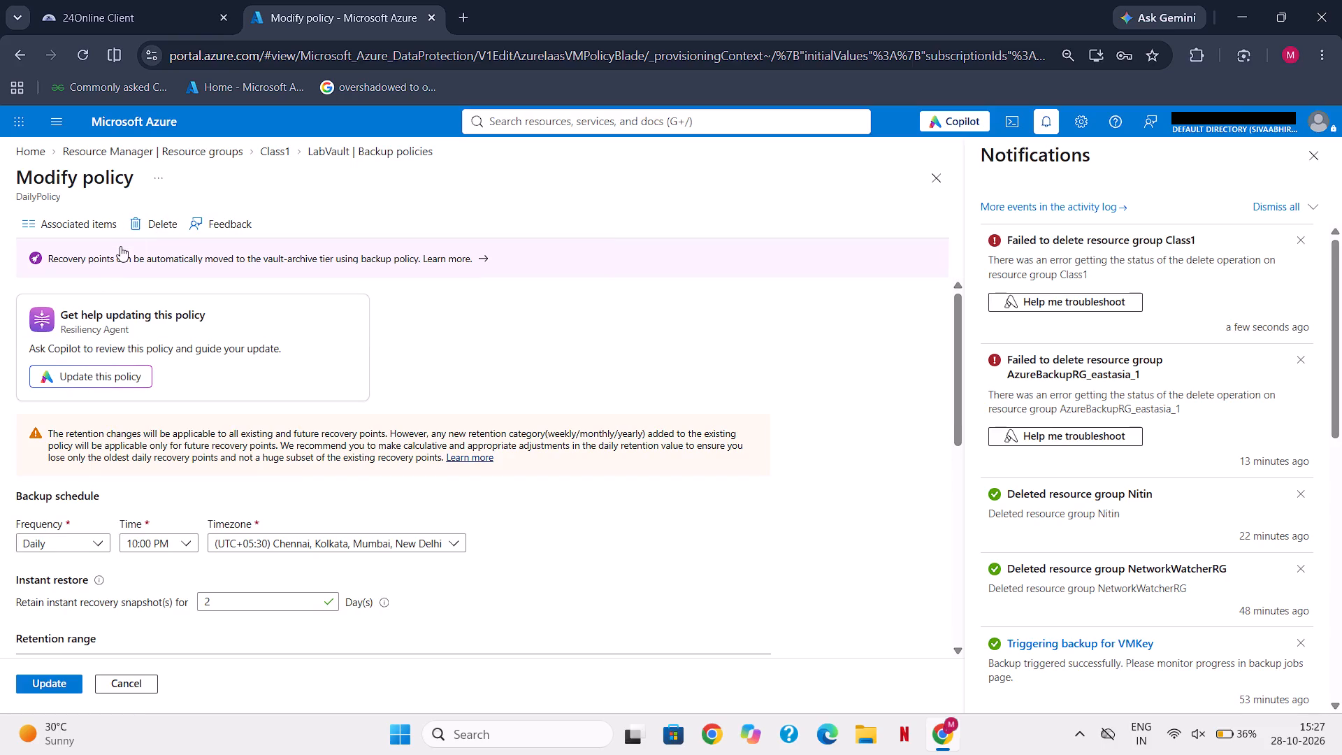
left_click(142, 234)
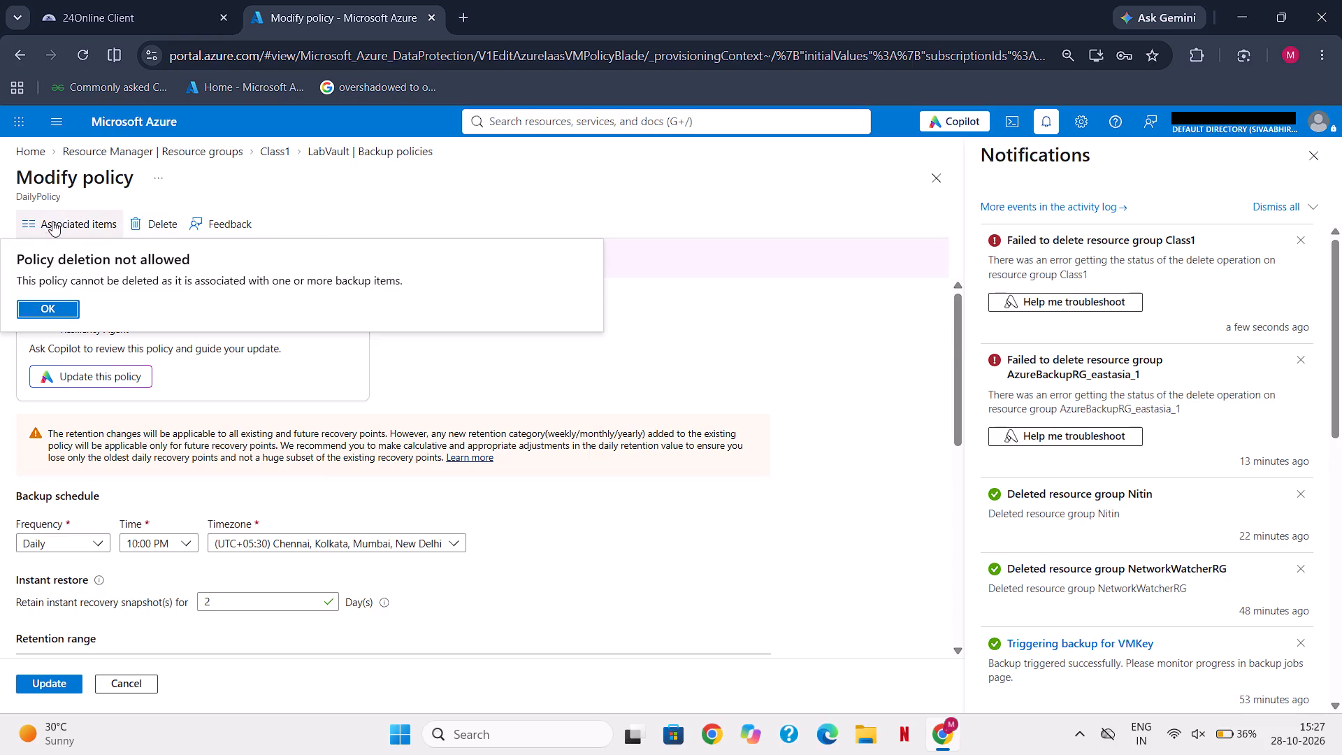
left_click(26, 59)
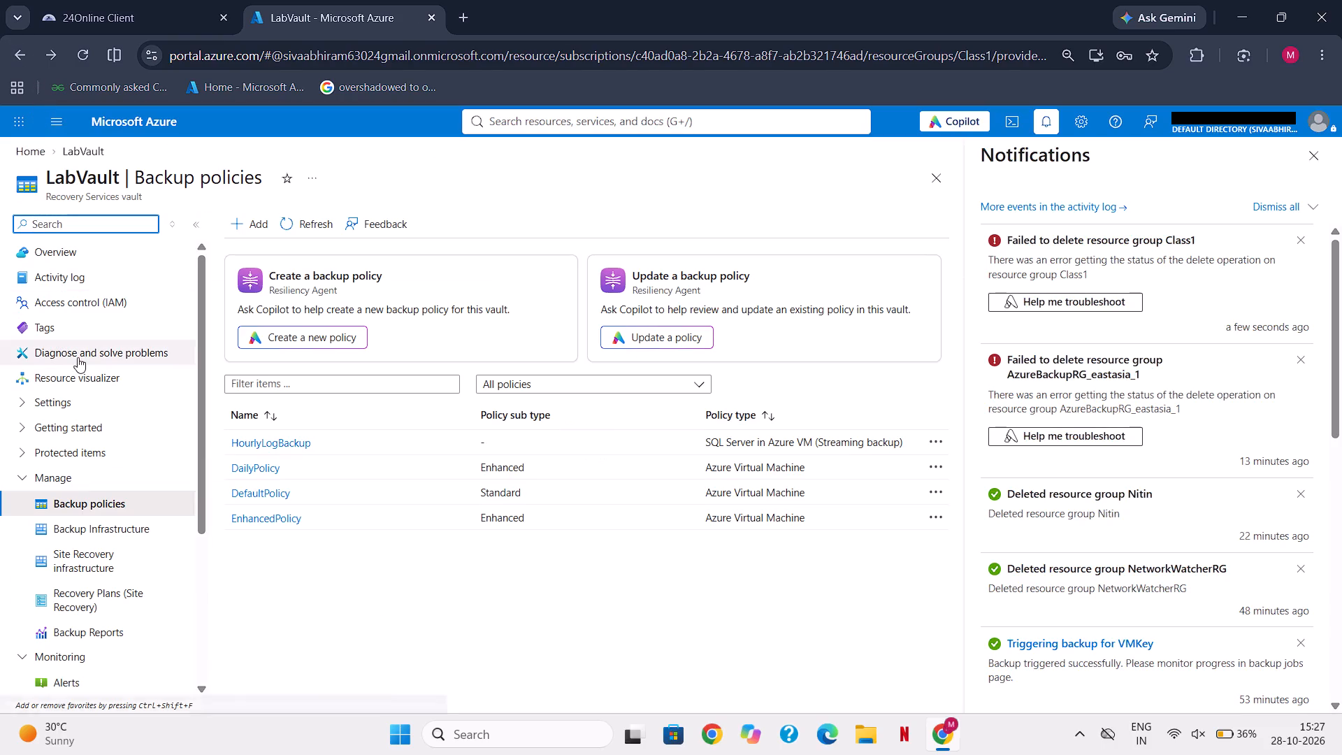
Search the vault's sections for "backup", open the Azure Virtual Machine backup items and close the notifications.
scroll(114, 574, "down", 2)
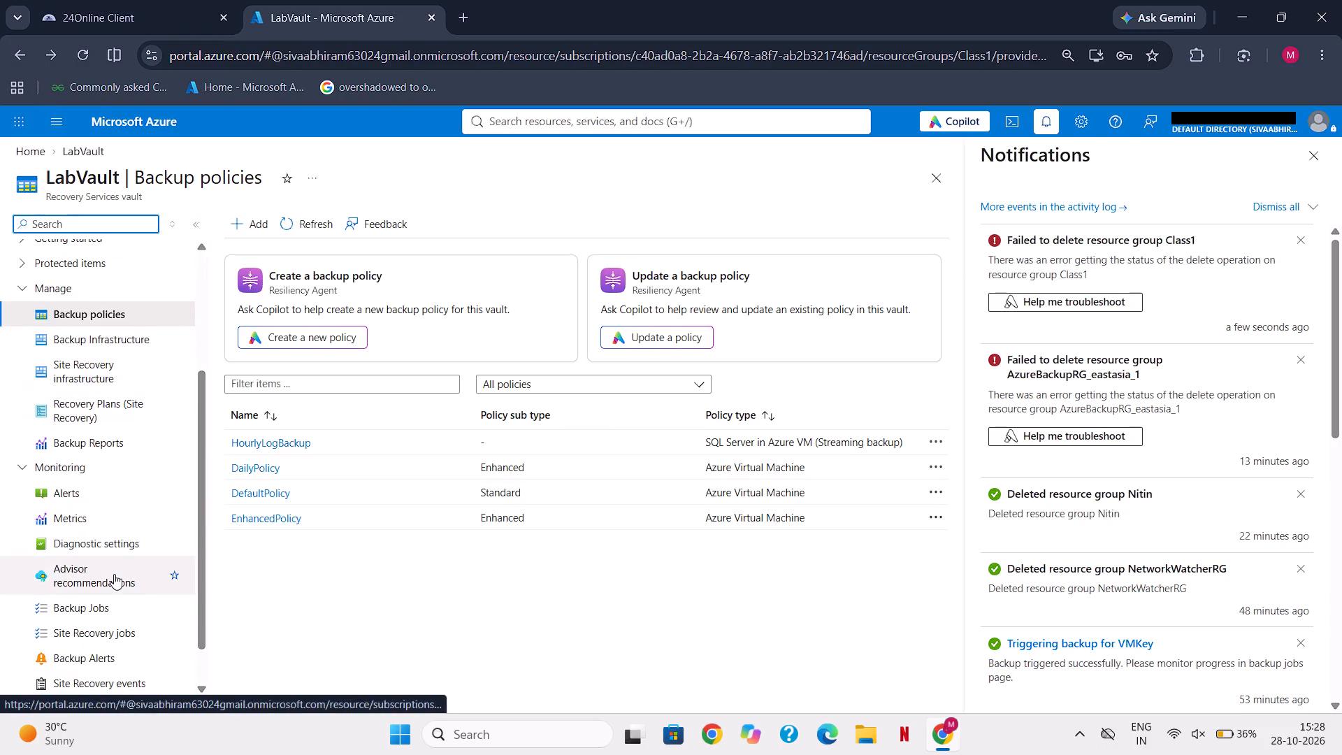
scroll(114, 574, "down", 1)
scroll(114, 574, "up", 4)
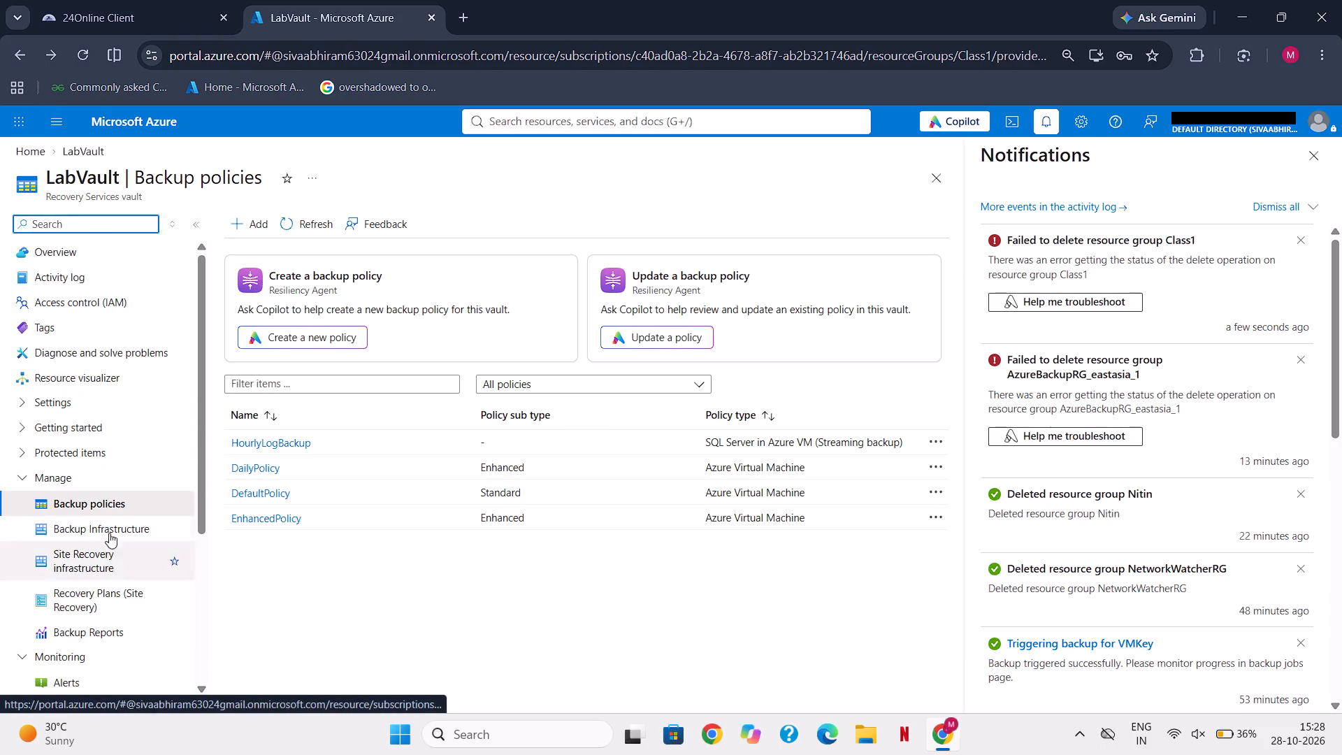
type("backup")
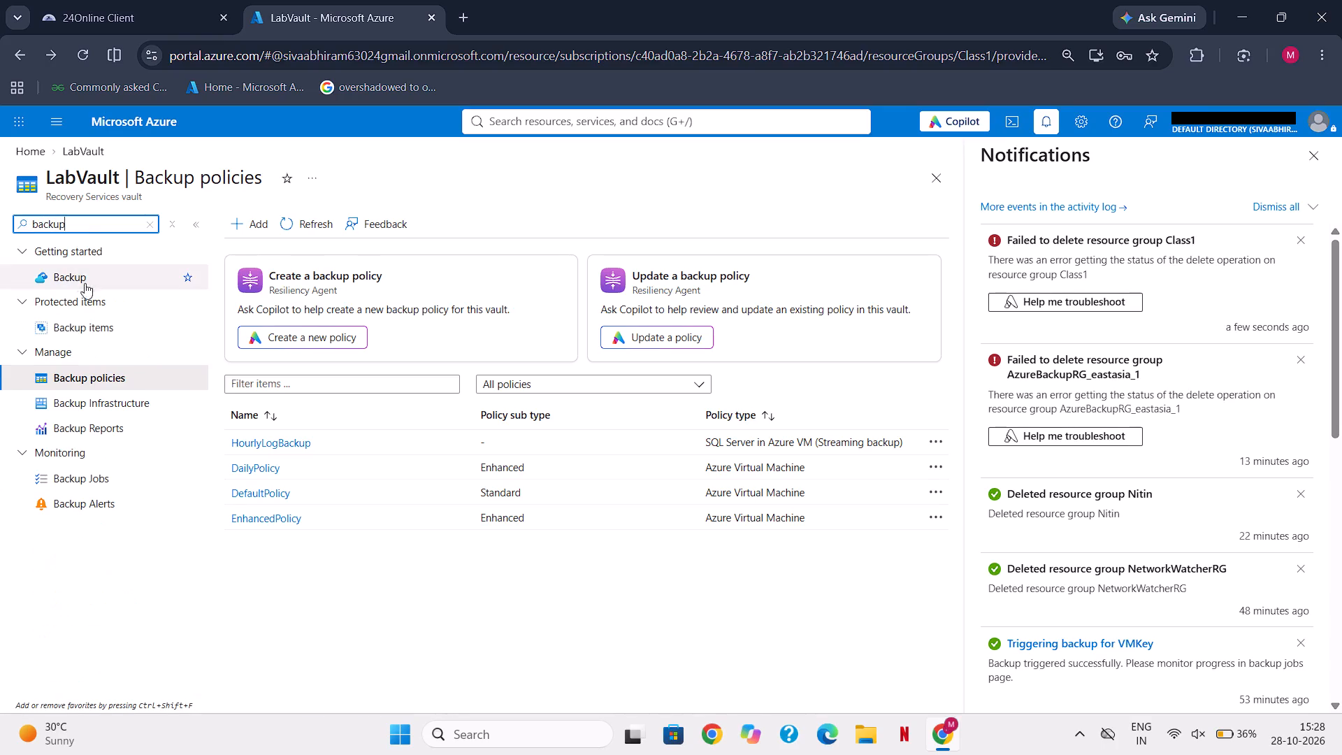
left_click(99, 323)
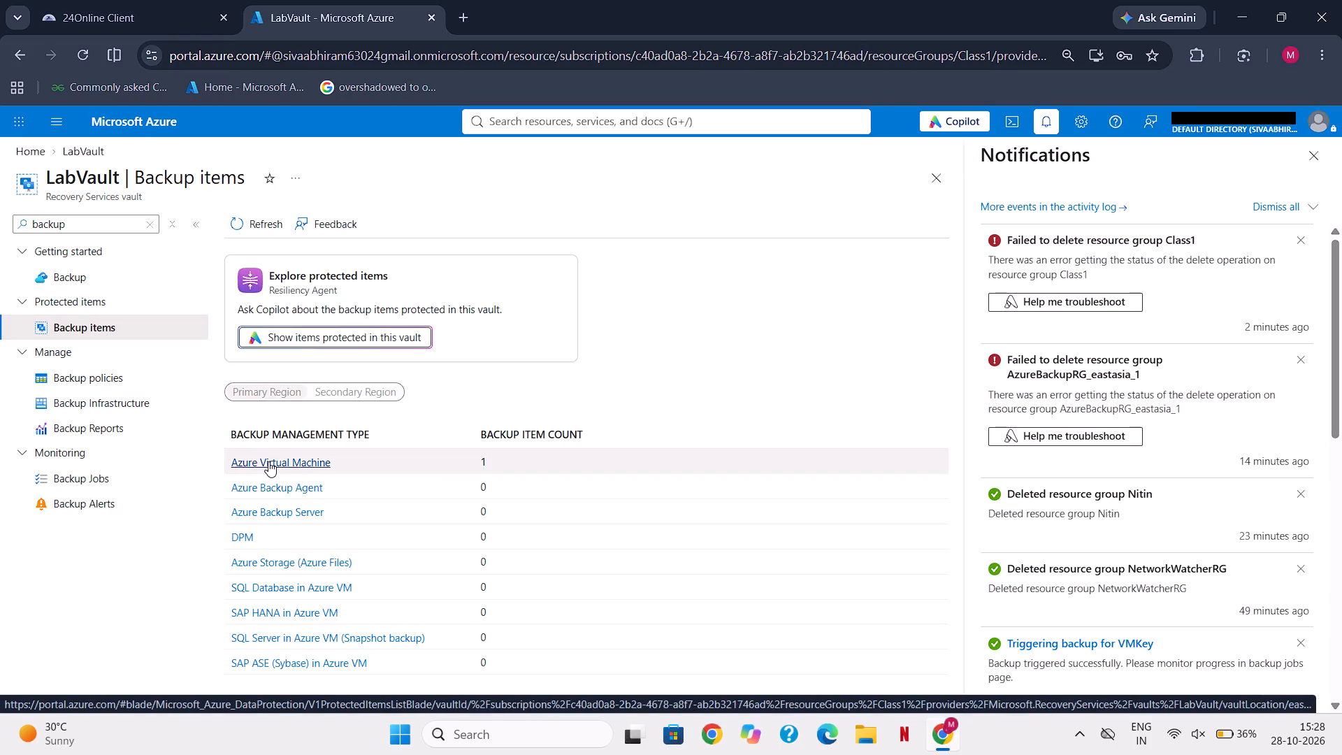
left_click(268, 461)
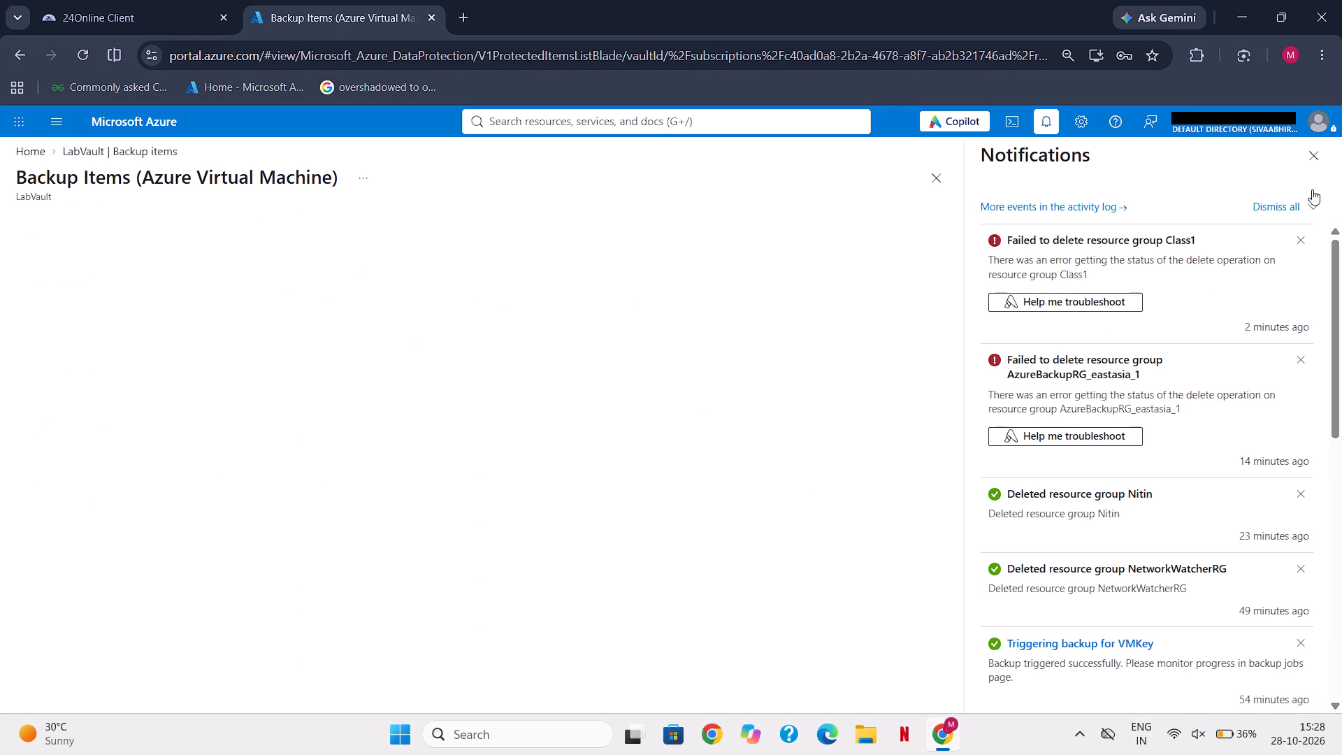
left_click(1317, 166)
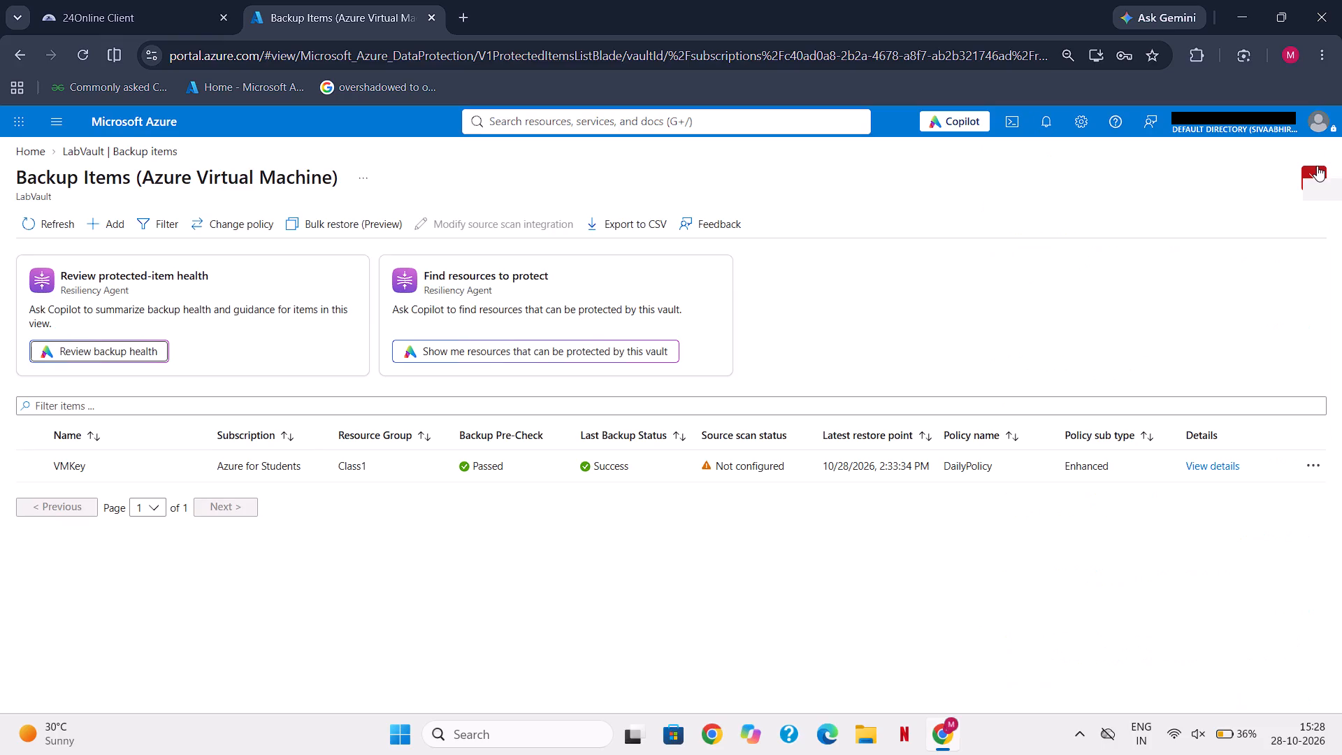
Stop the backup of VMKey at the "Retain backup data" level, giving the reason "The product has many errors".
left_click(1322, 471)
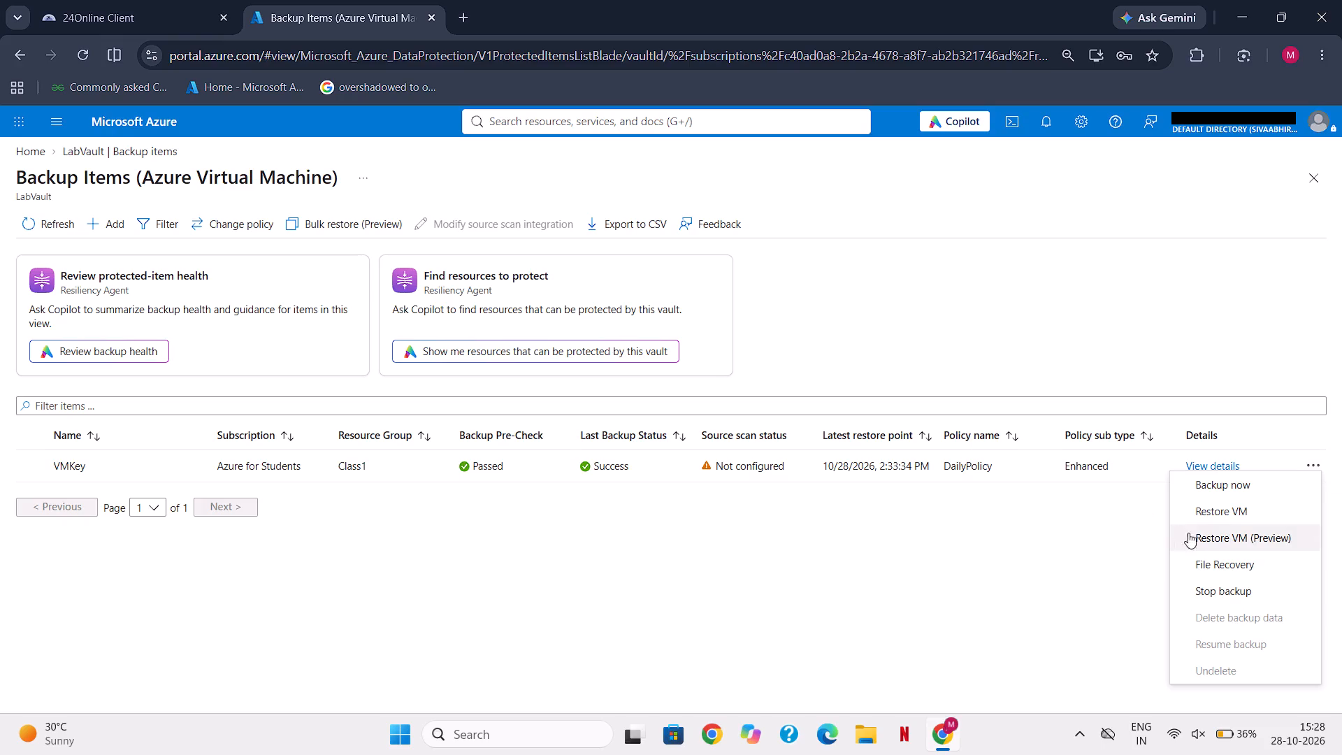
left_click(1228, 587)
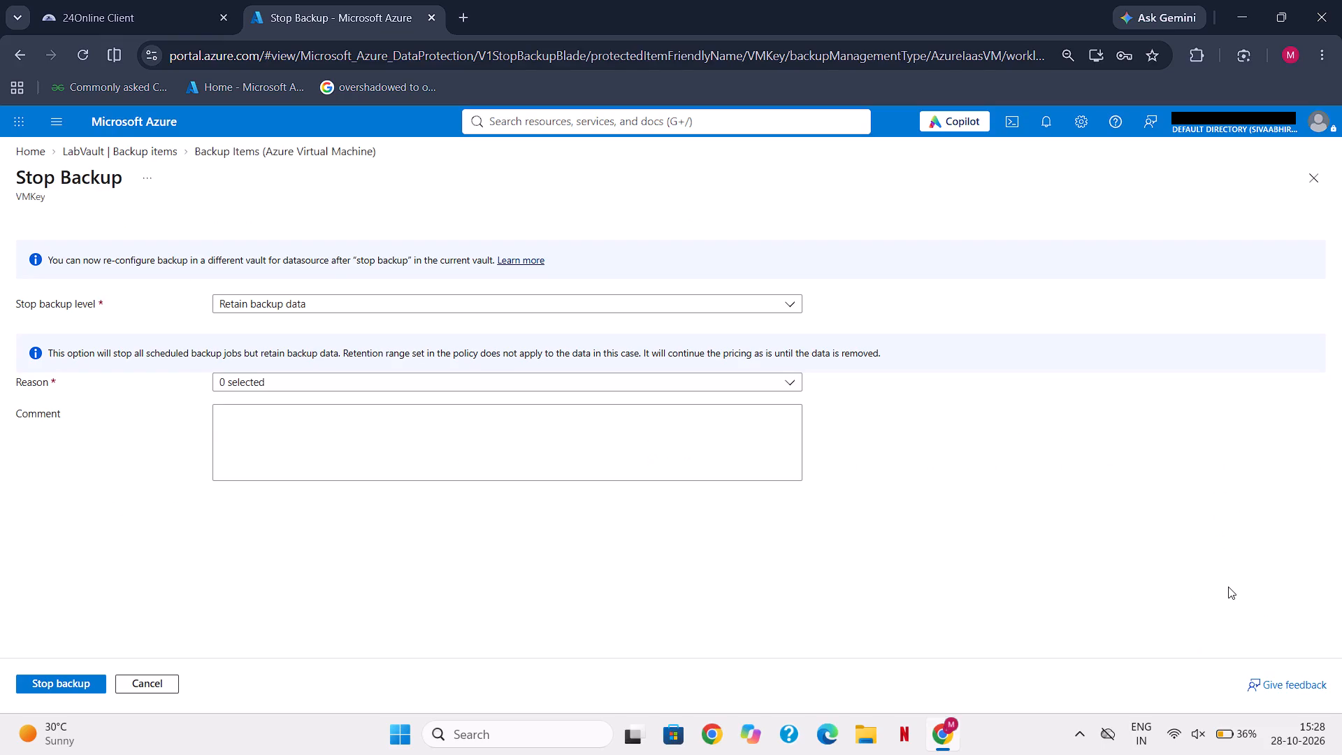
left_click(63, 689)
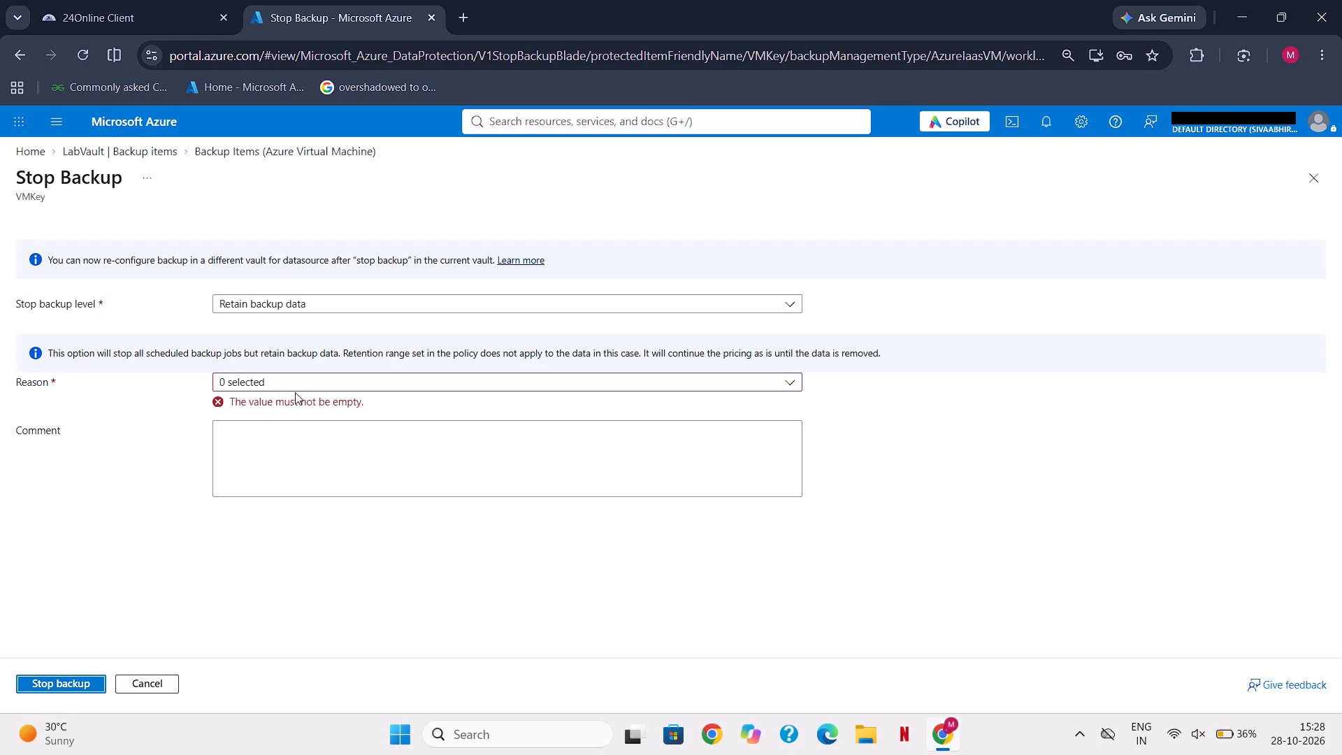
left_click(291, 384)
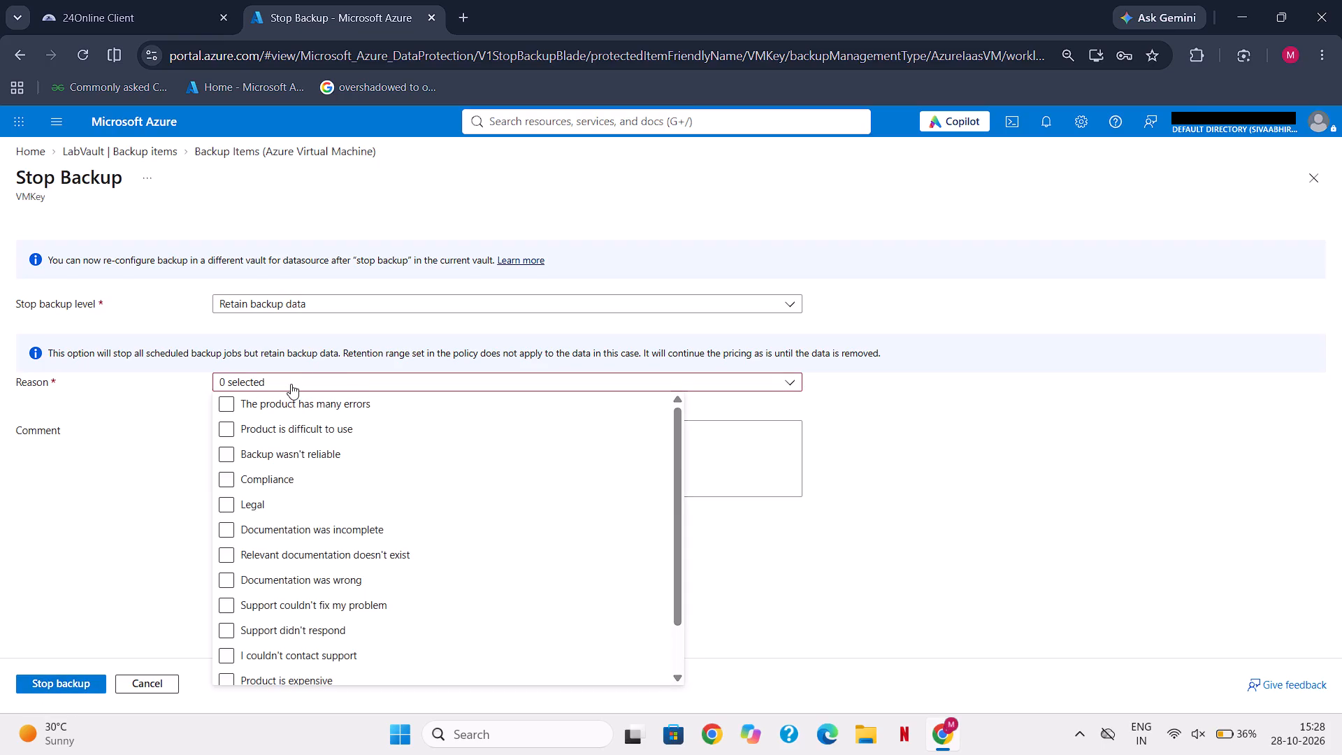
left_click(224, 407)
left_click(135, 486)
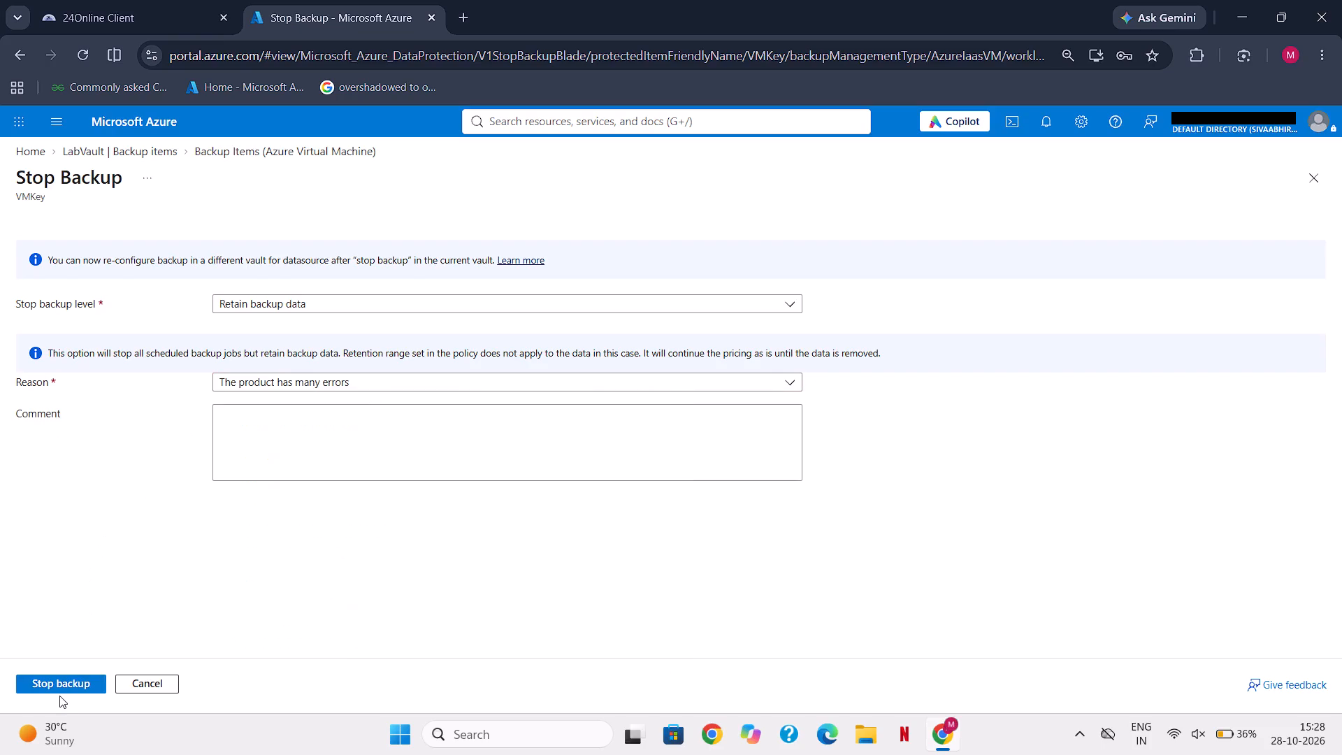
left_click(59, 696)
left_click(61, 690)
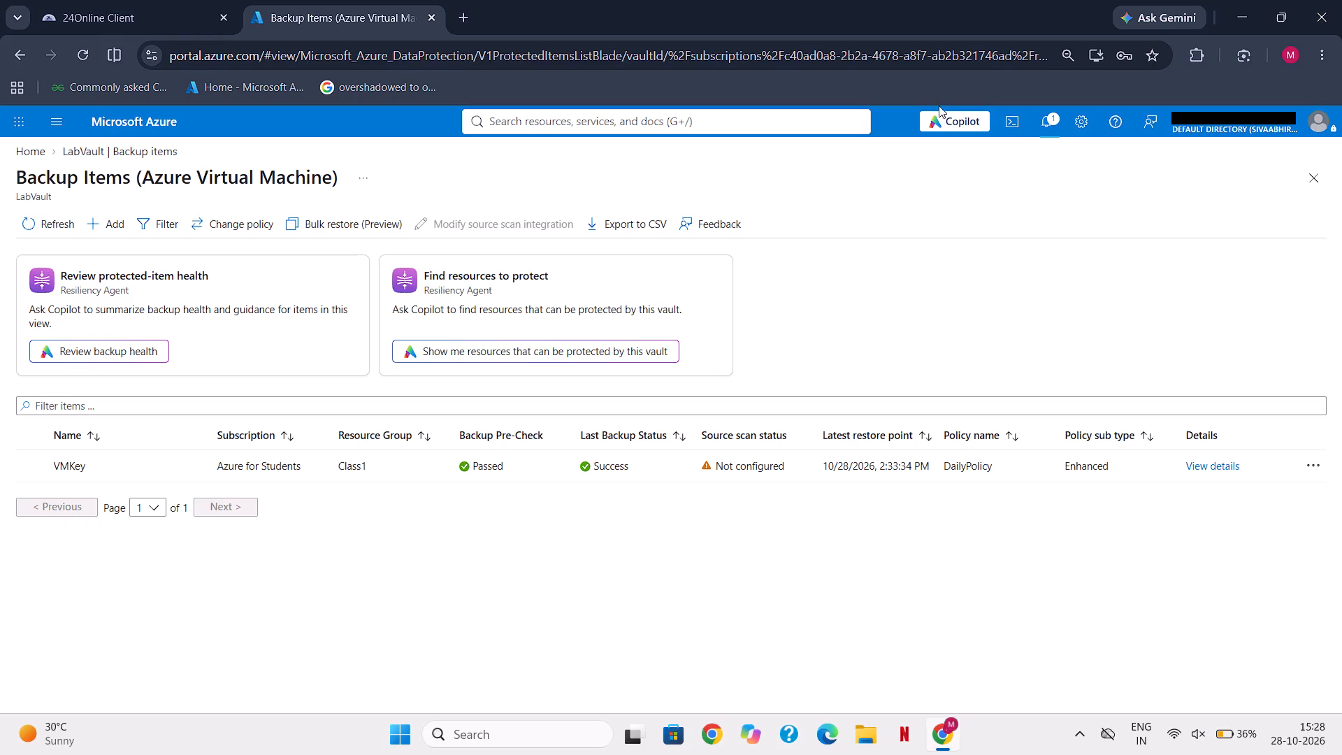
Check the notifications for the progress of the VMKey stop-backup operation.
left_click(1048, 127)
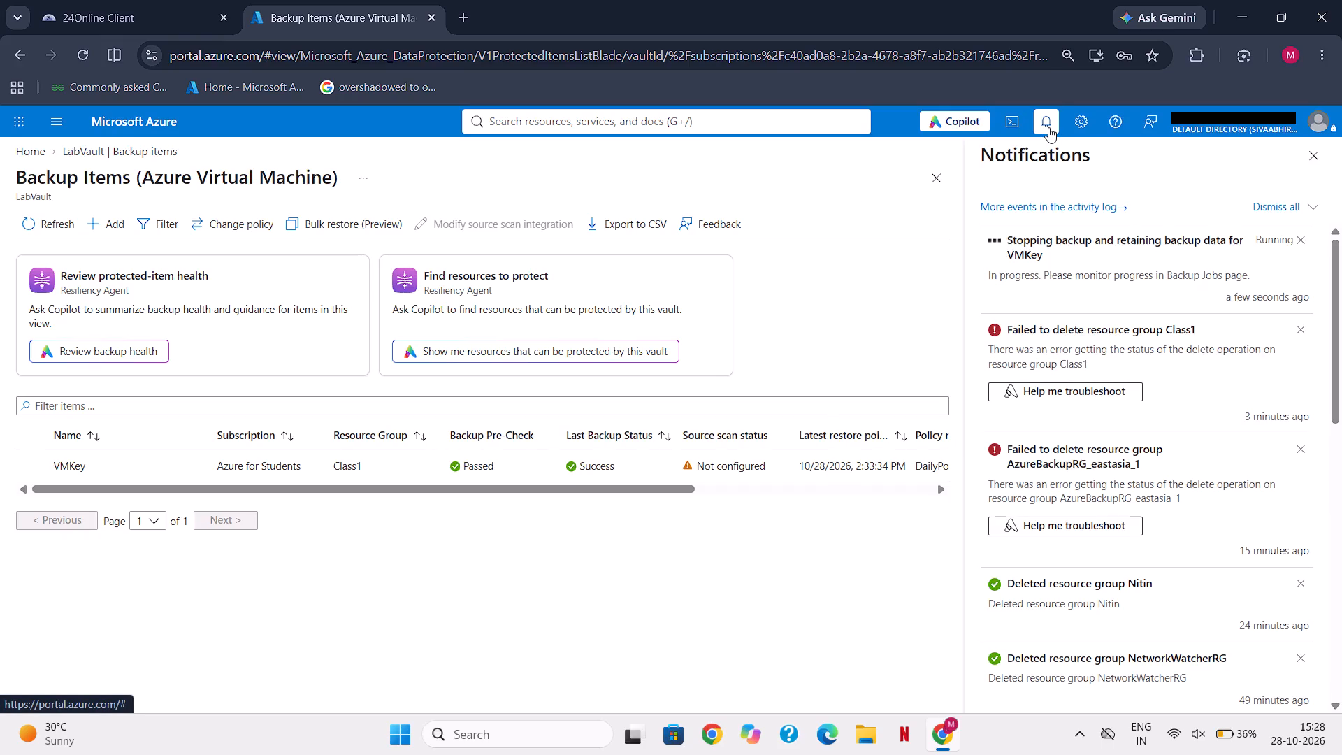
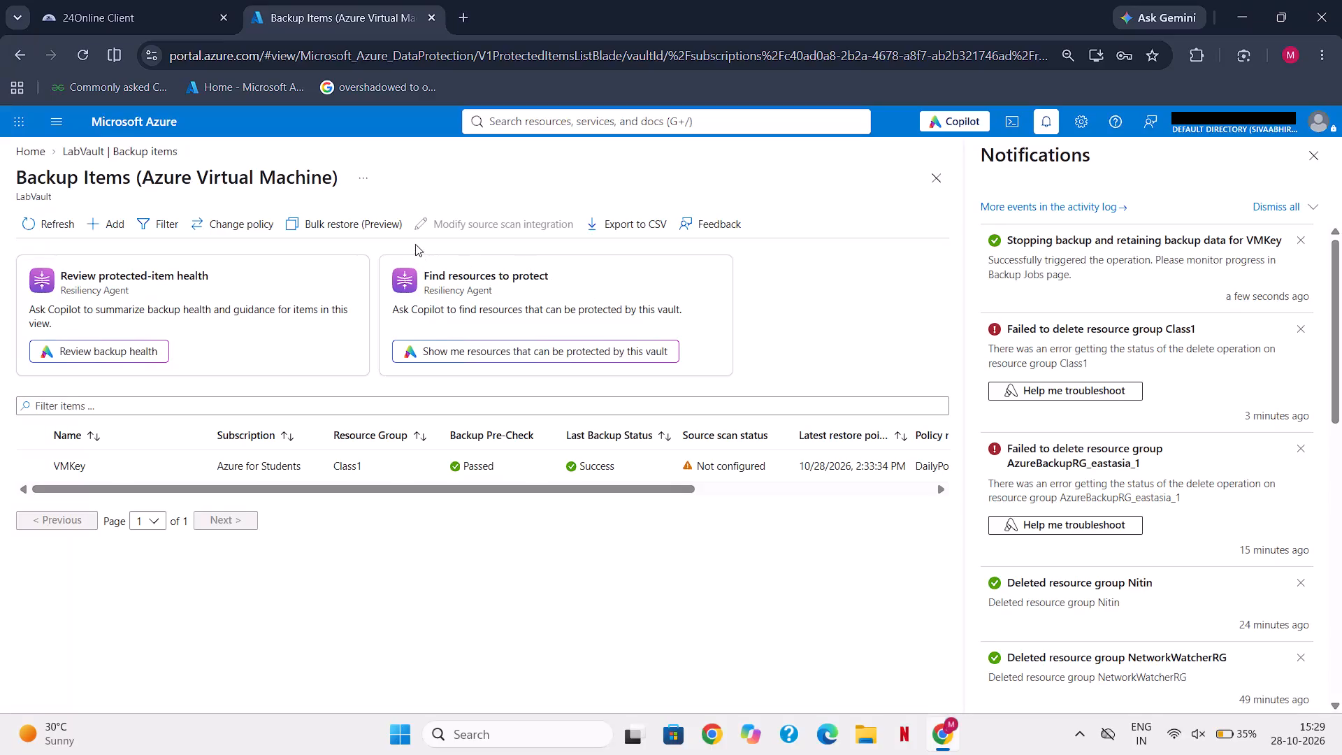
Return to LabVault's backup policies and open DailyPolicy.
left_click(26, 58)
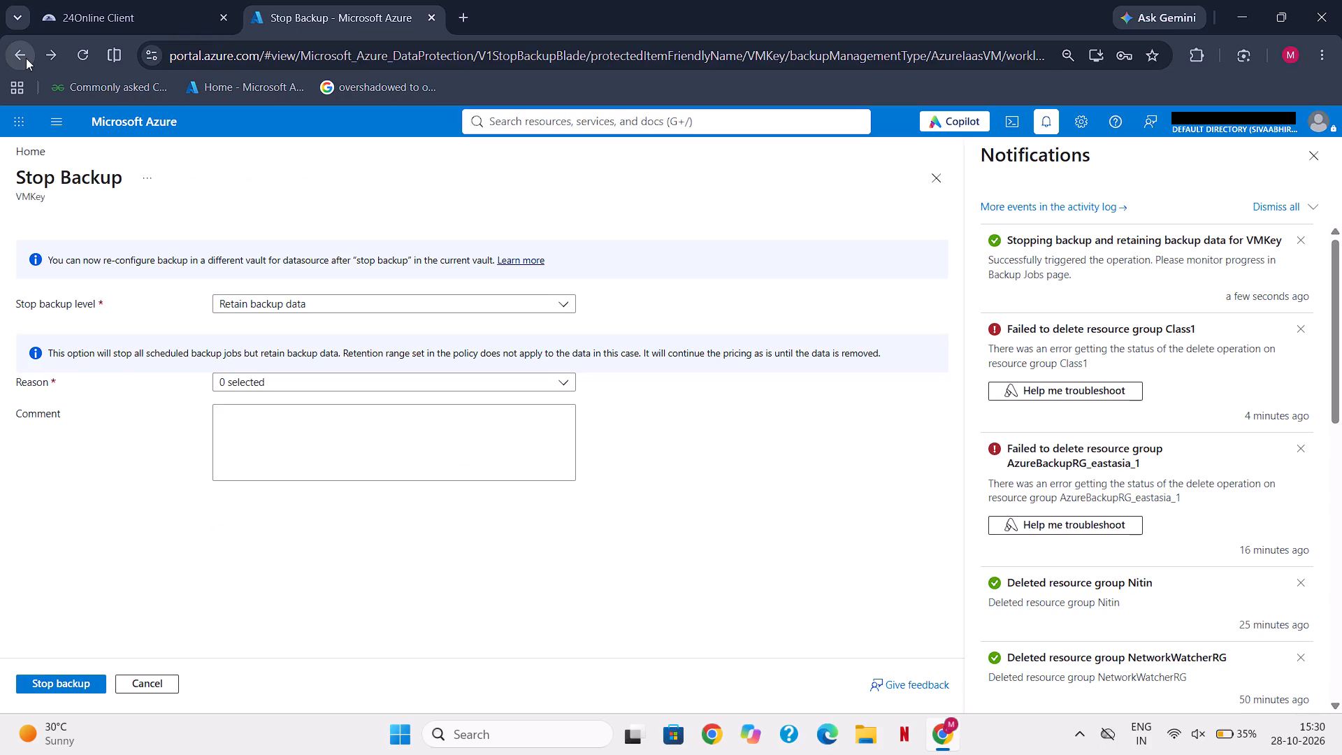
left_click(19, 54)
left_click(19, 54)
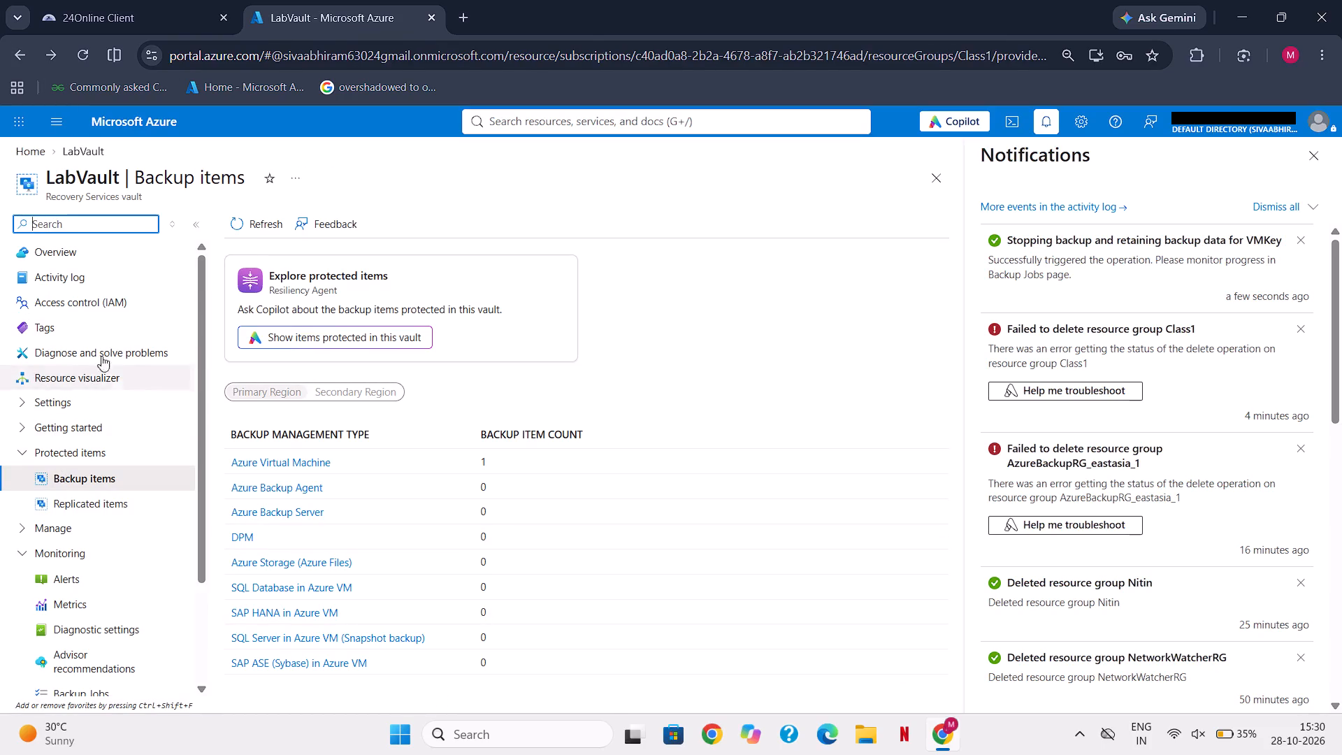
left_click(17, 49)
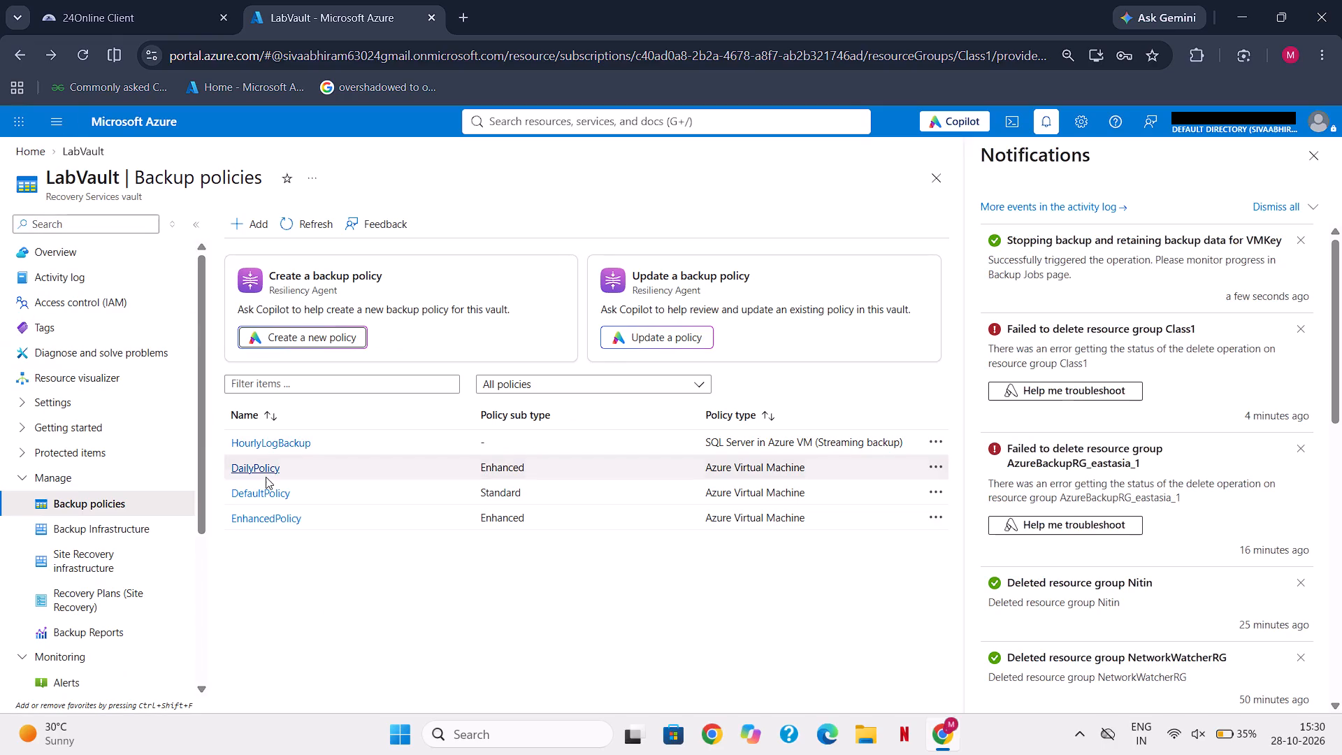
left_click(266, 477)
left_click(266, 474)
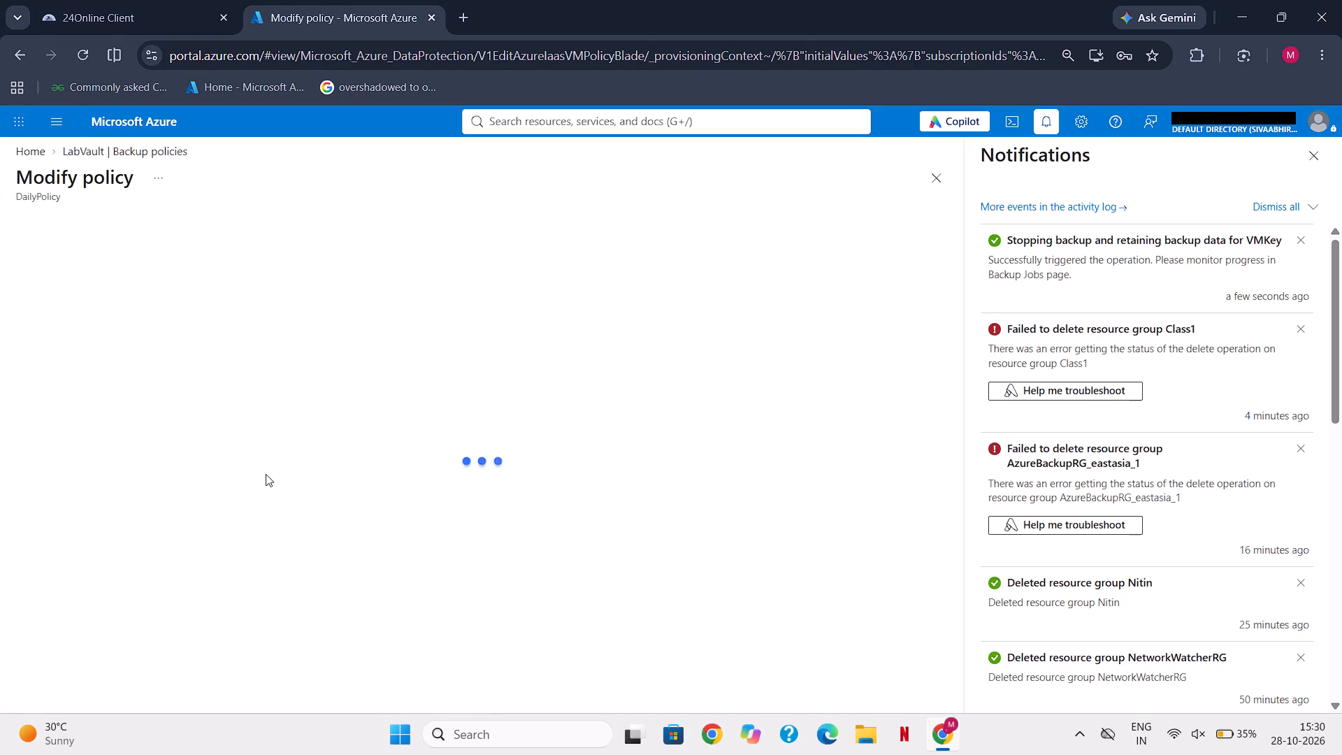
Search the web for "weebly" in a new browser tab and open the Weebly website.
left_click(466, 15)
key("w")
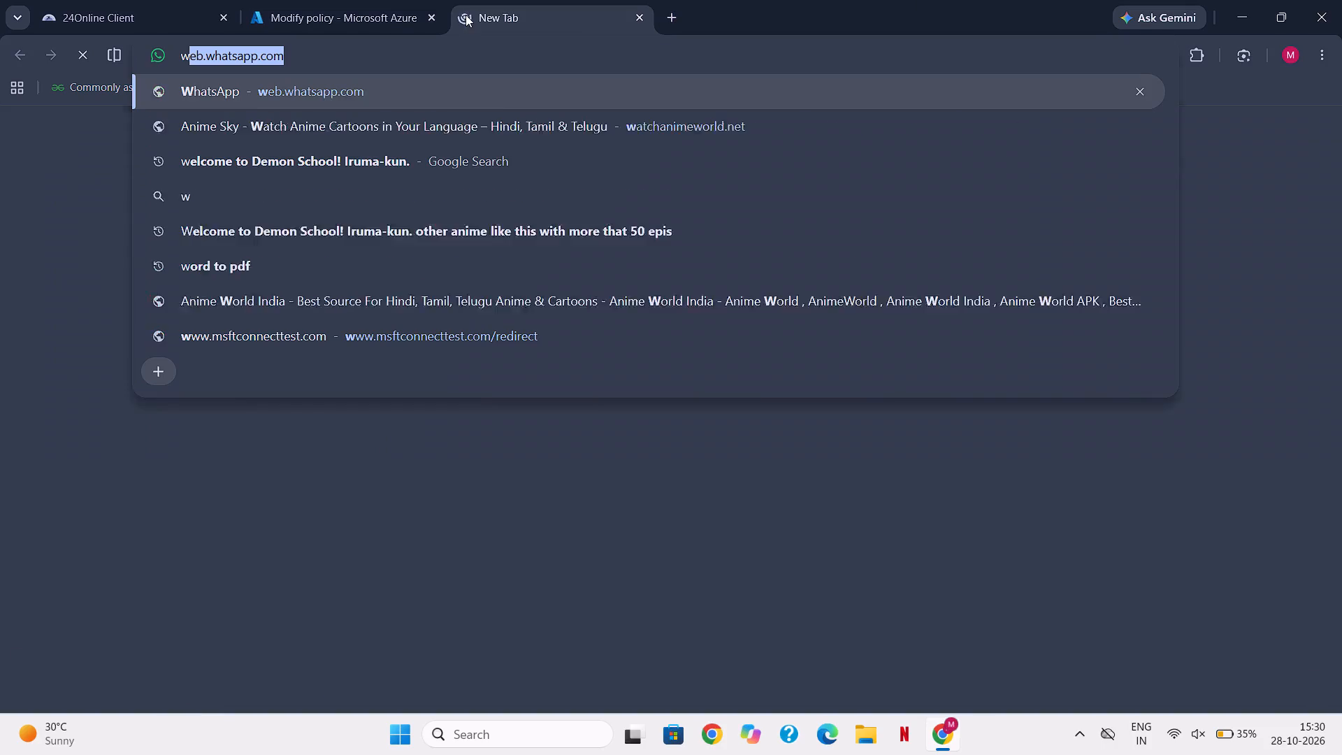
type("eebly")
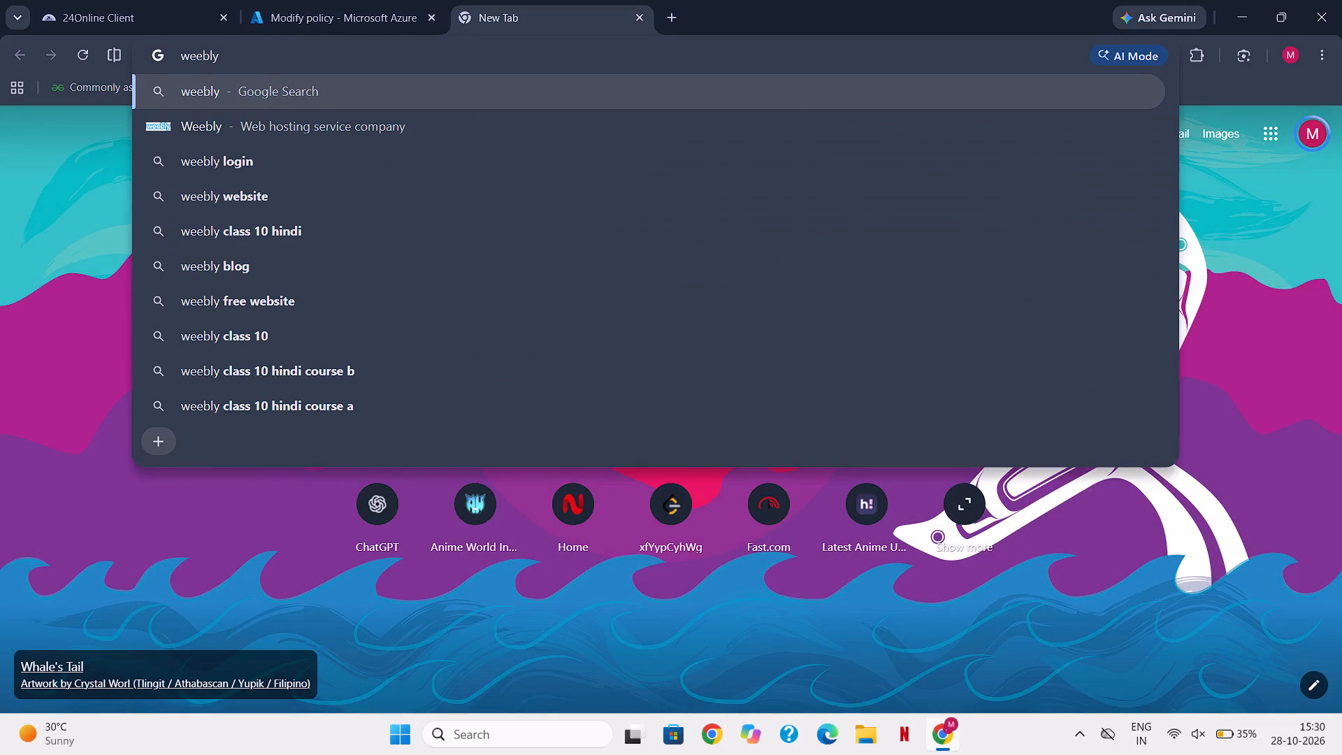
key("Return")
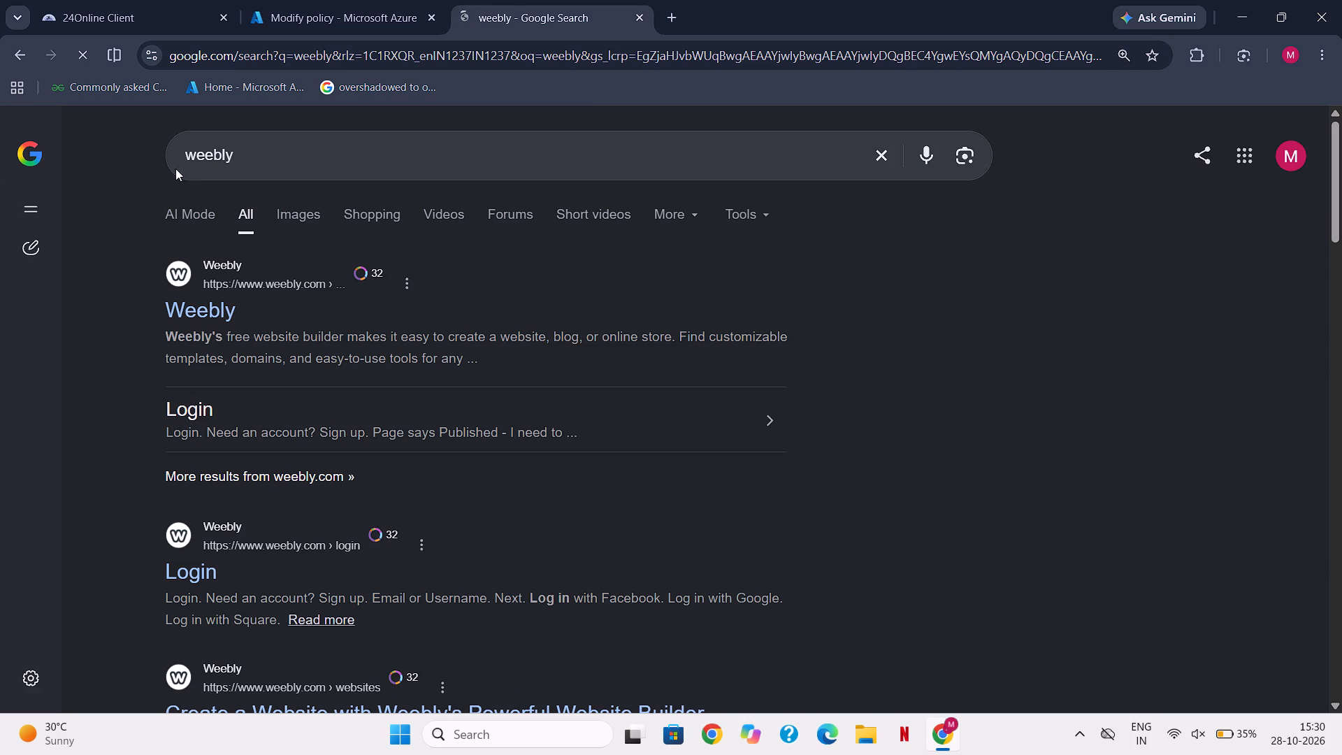
left_click(211, 309)
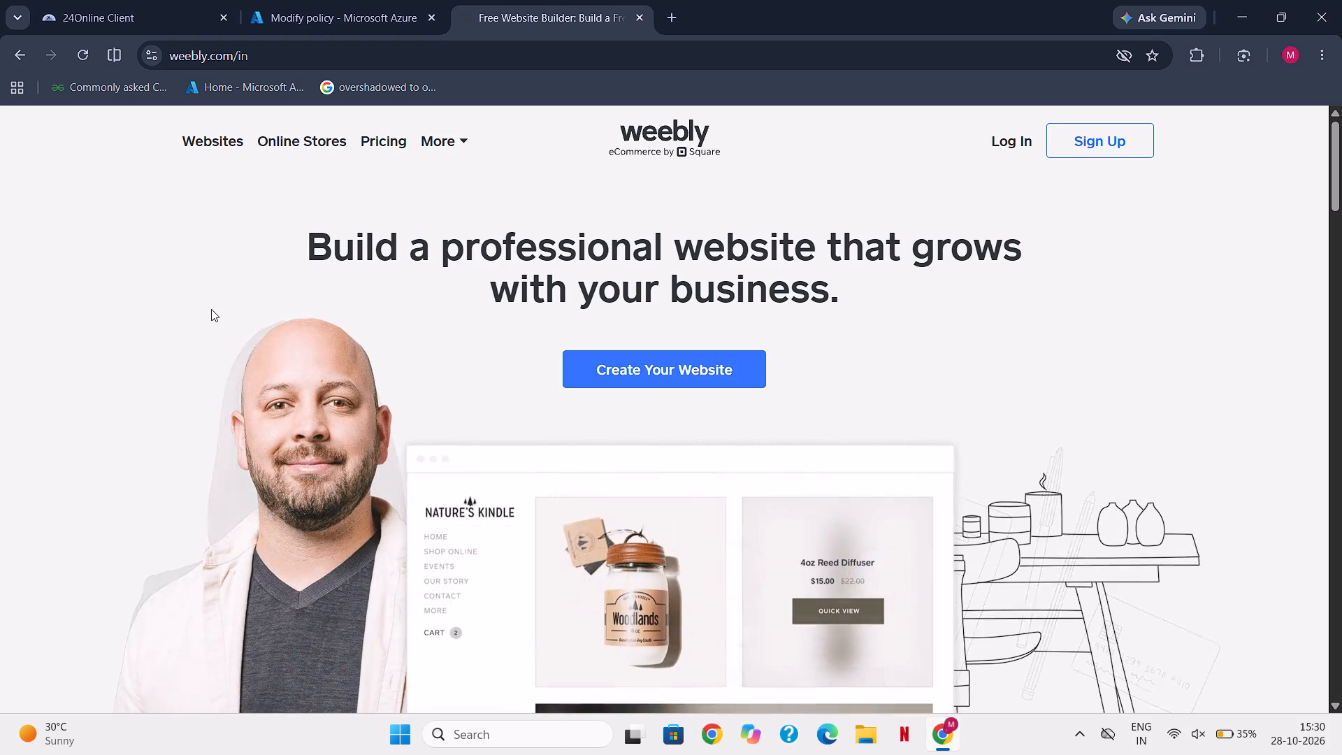
Switch back to the DailyPolicy page in the Azure portal.
left_click(294, 0)
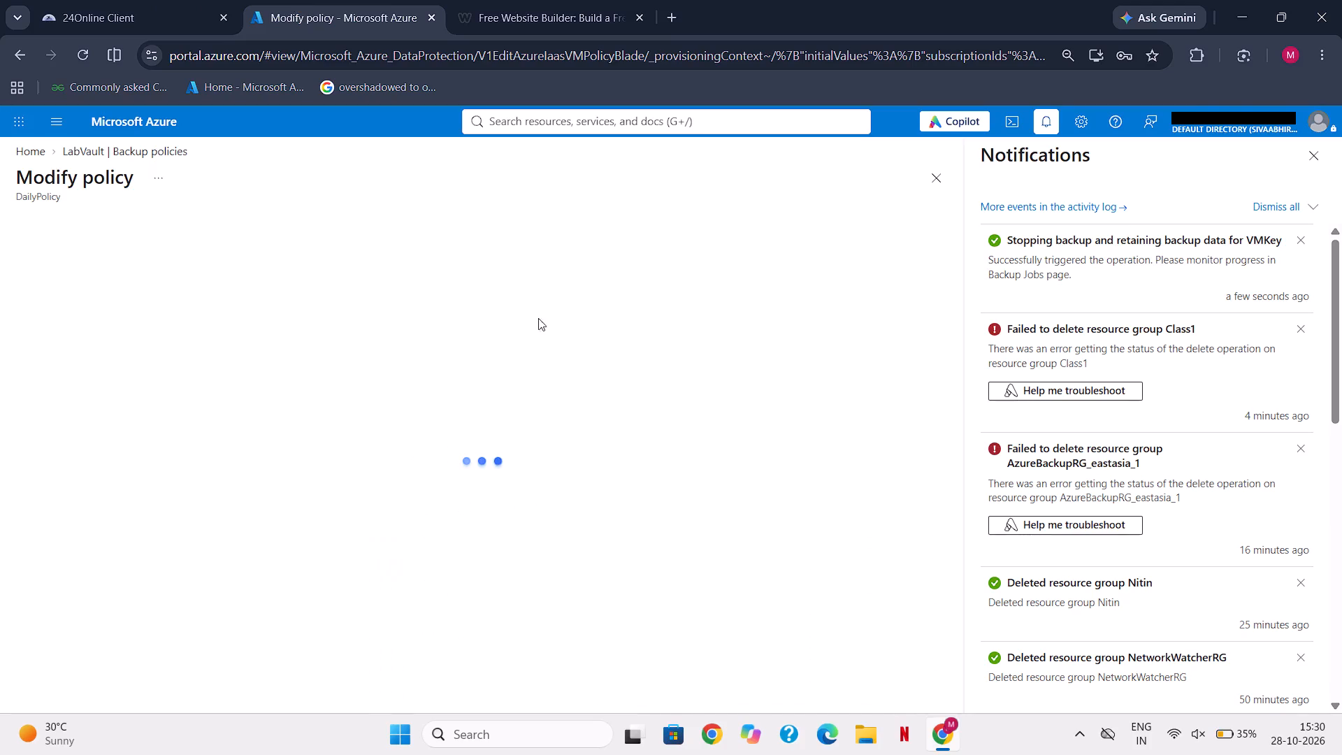
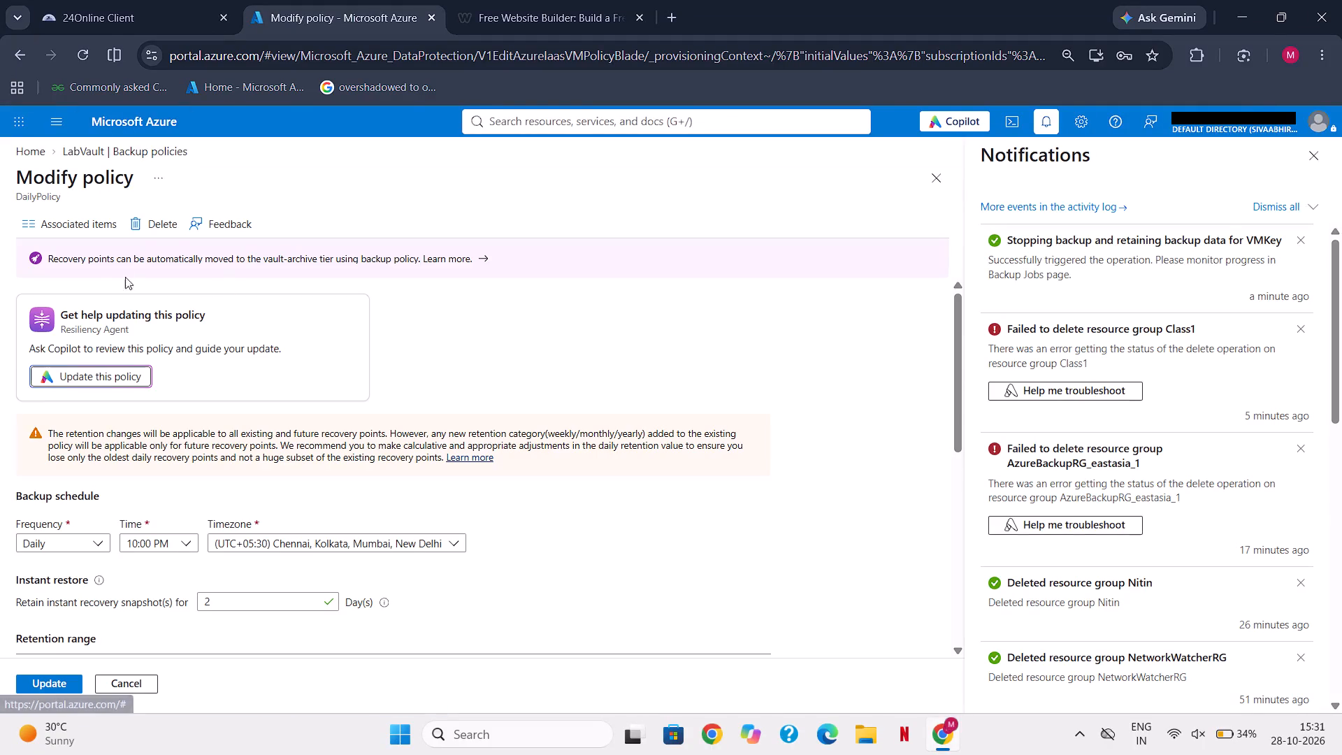
Delete the DailyPolicy backup policy from LabVault and confirm the deletion.
left_click(137, 234)
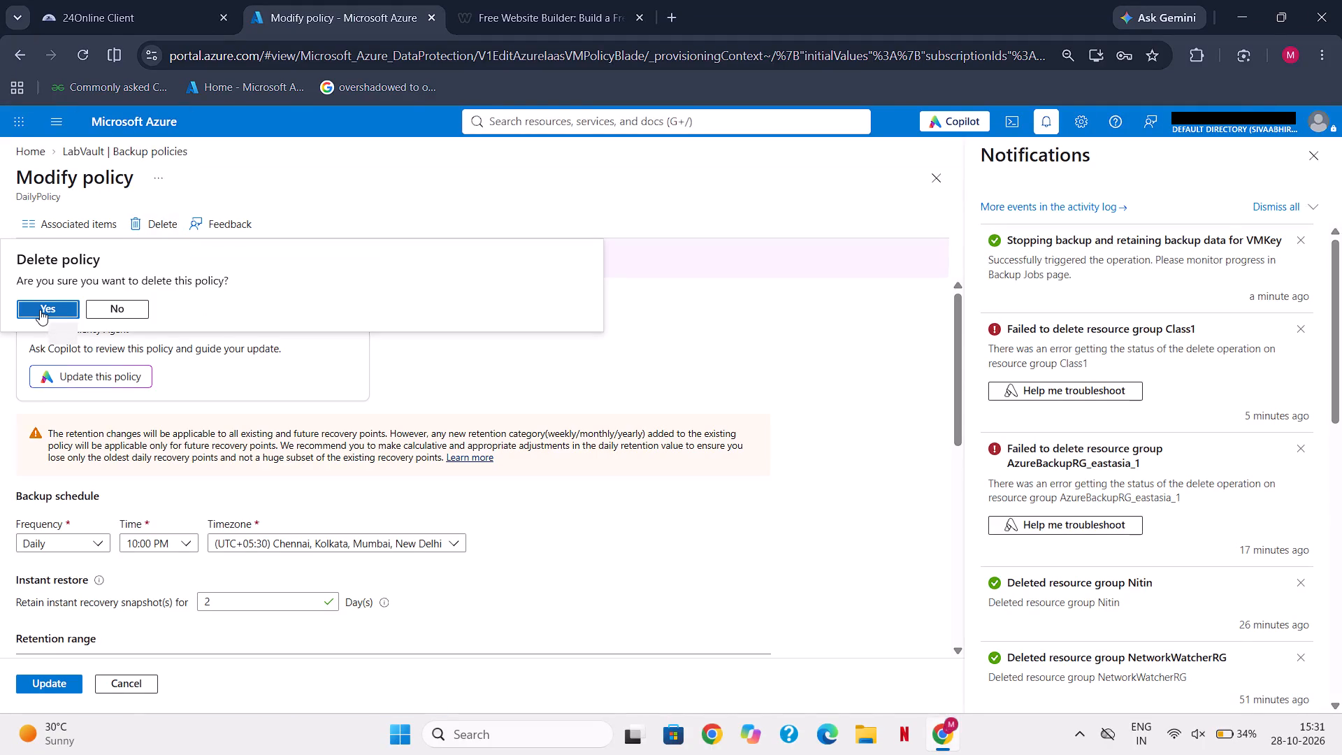
left_click(40, 310)
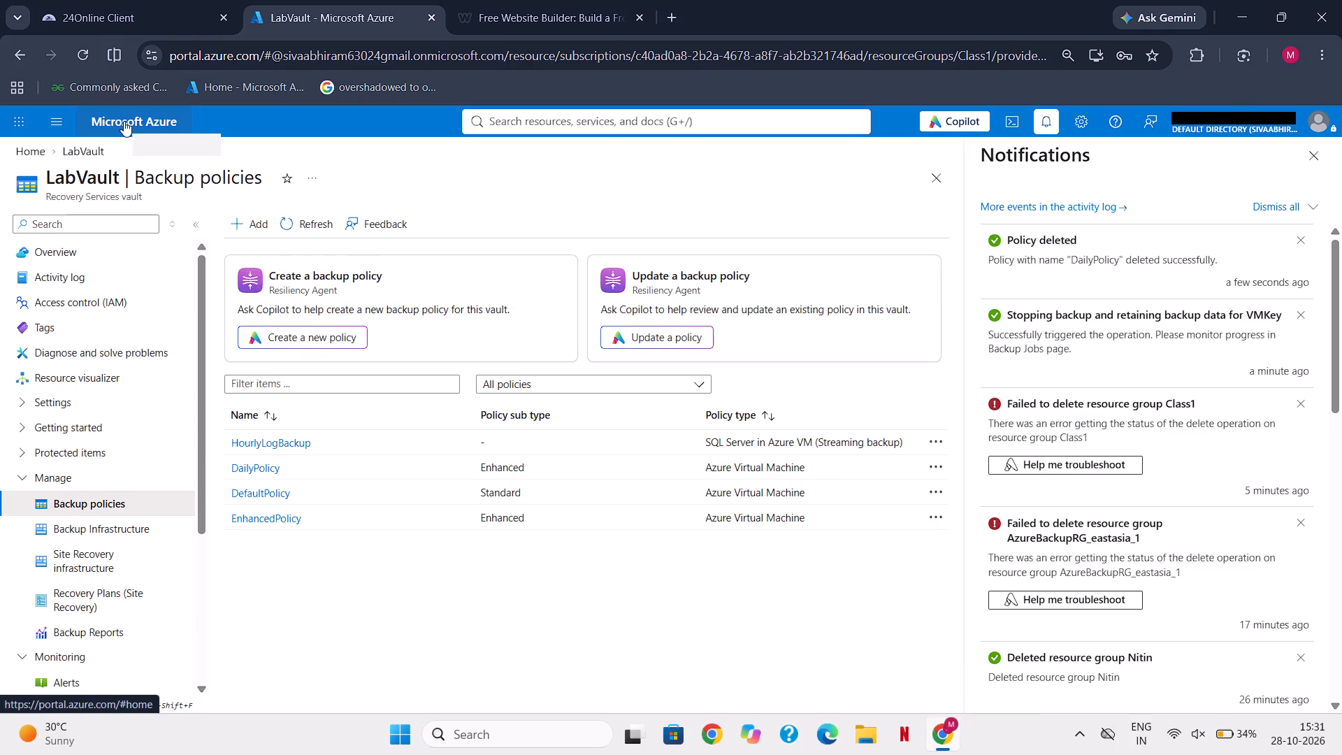
Return to the portal home, close the notifications, and open LabVault from the Recovery Services vaults list.
left_click(68, 147)
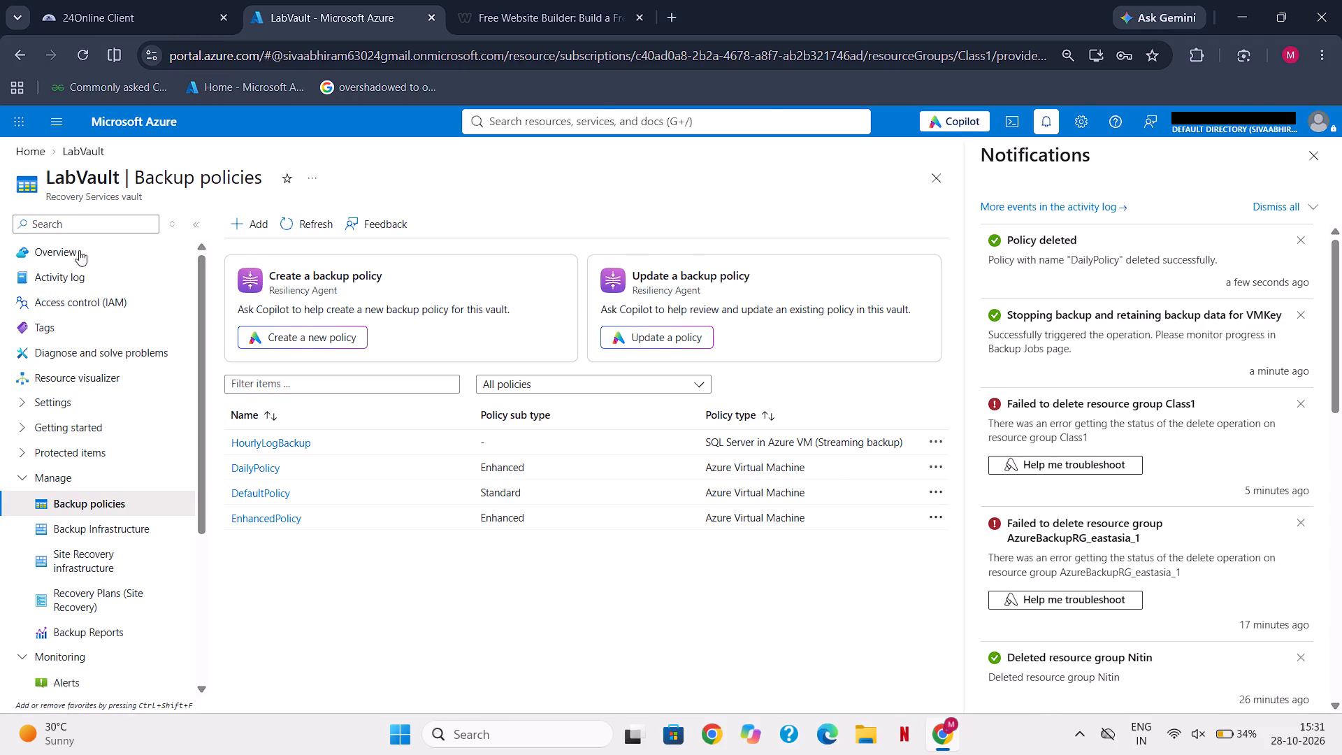
left_click(79, 151)
left_click_drag(69, 187, 27, 144)
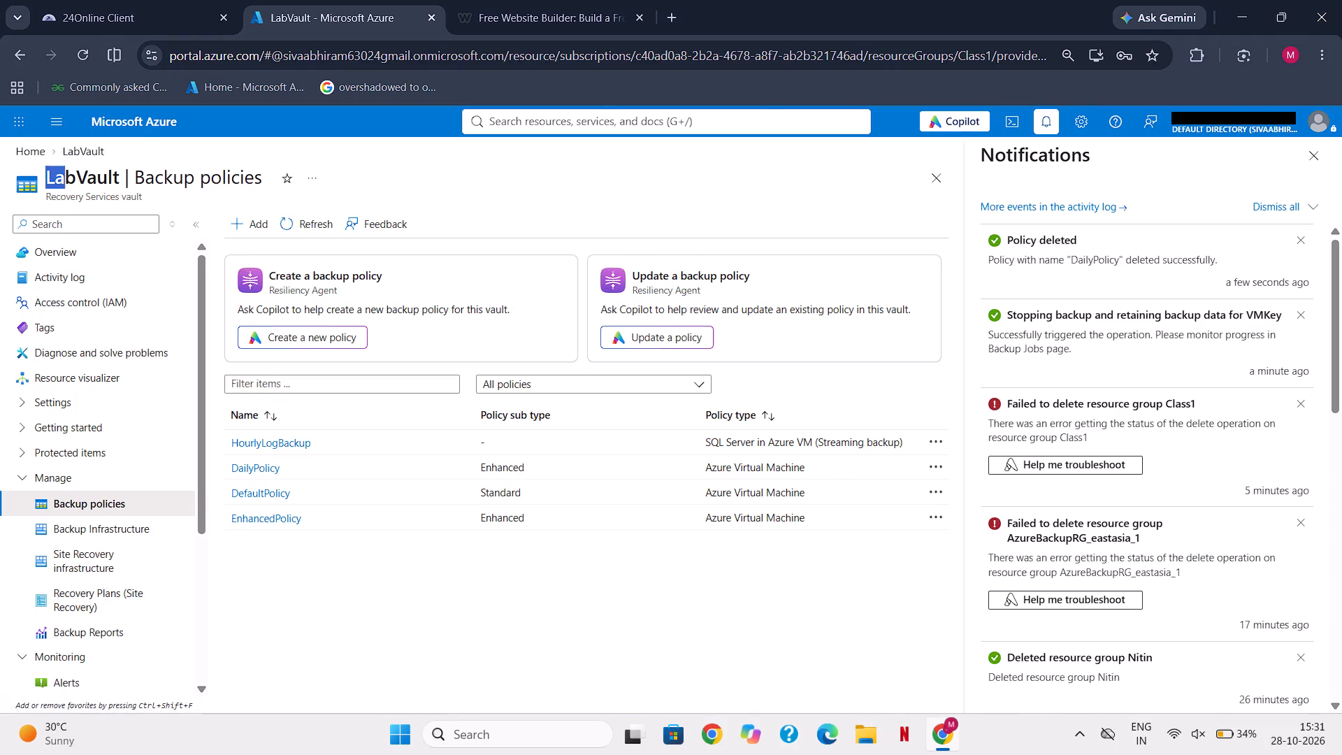
left_click_drag(27, 144, 27, 150)
left_click(27, 150)
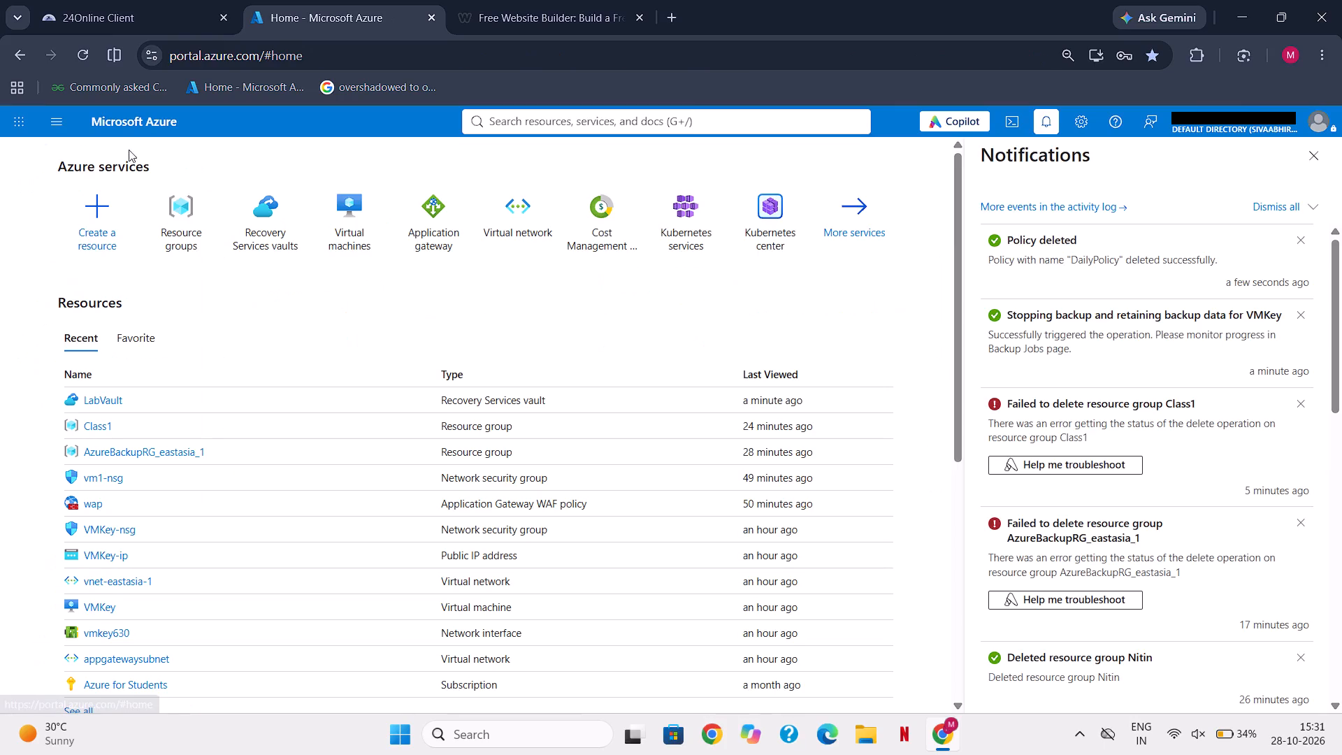
left_click(270, 217)
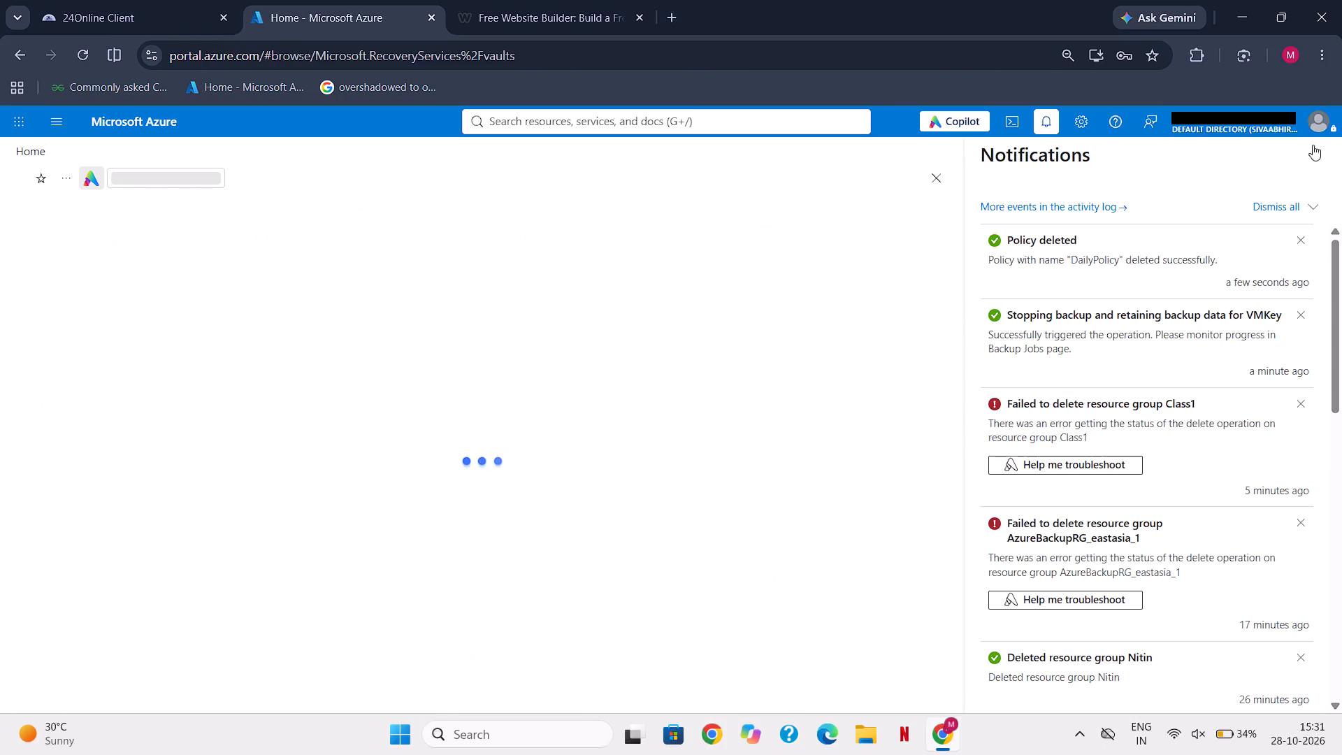
left_click(1311, 145)
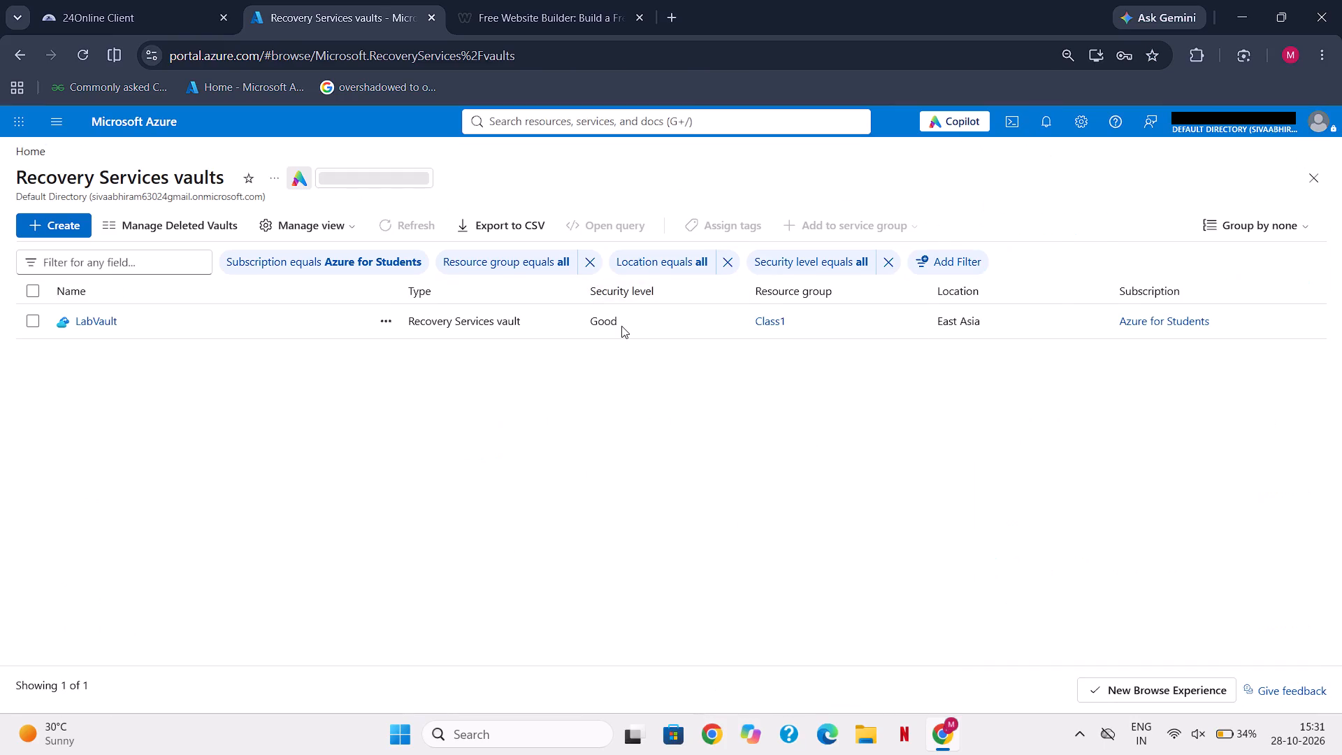
left_click(80, 322)
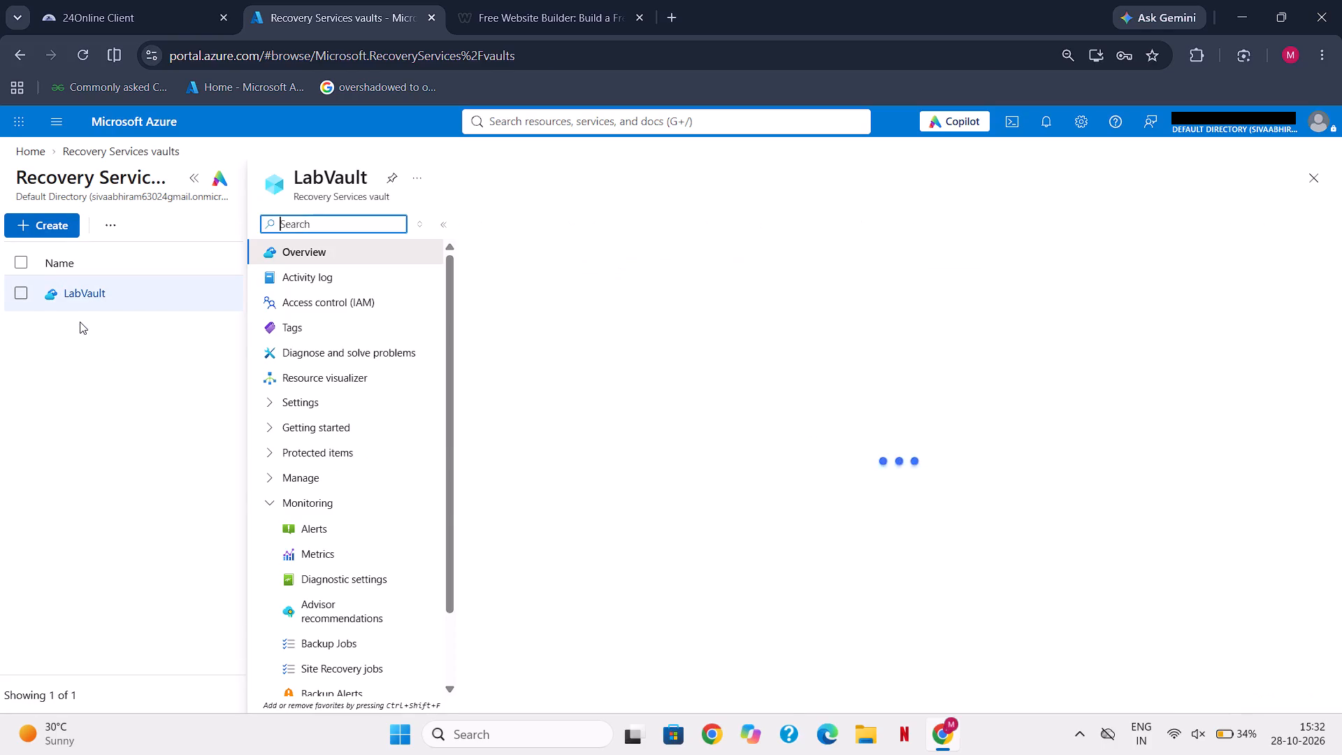
Try to delete the LabVault vault manually, confirming that the prerequisite steps are done and that it moves to soft deleted state.
left_click(816, 234)
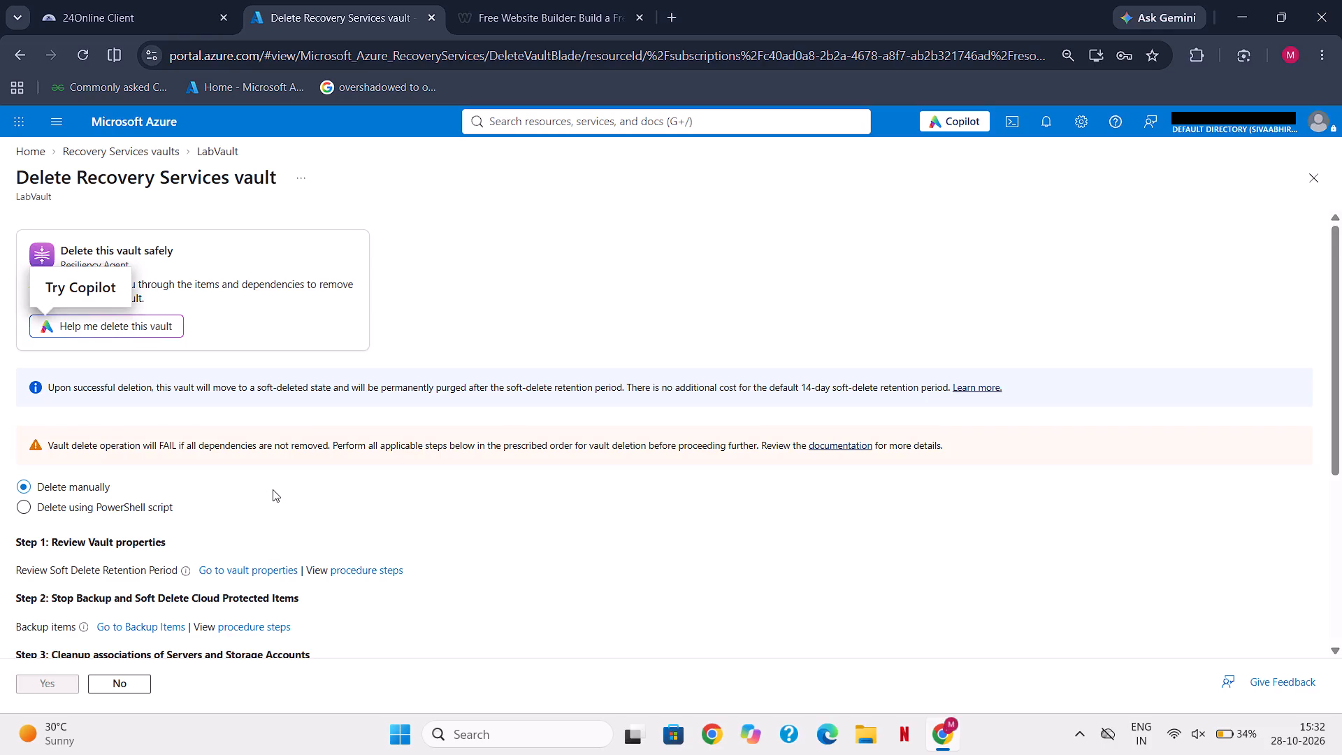
scroll(273, 489, "down", 5)
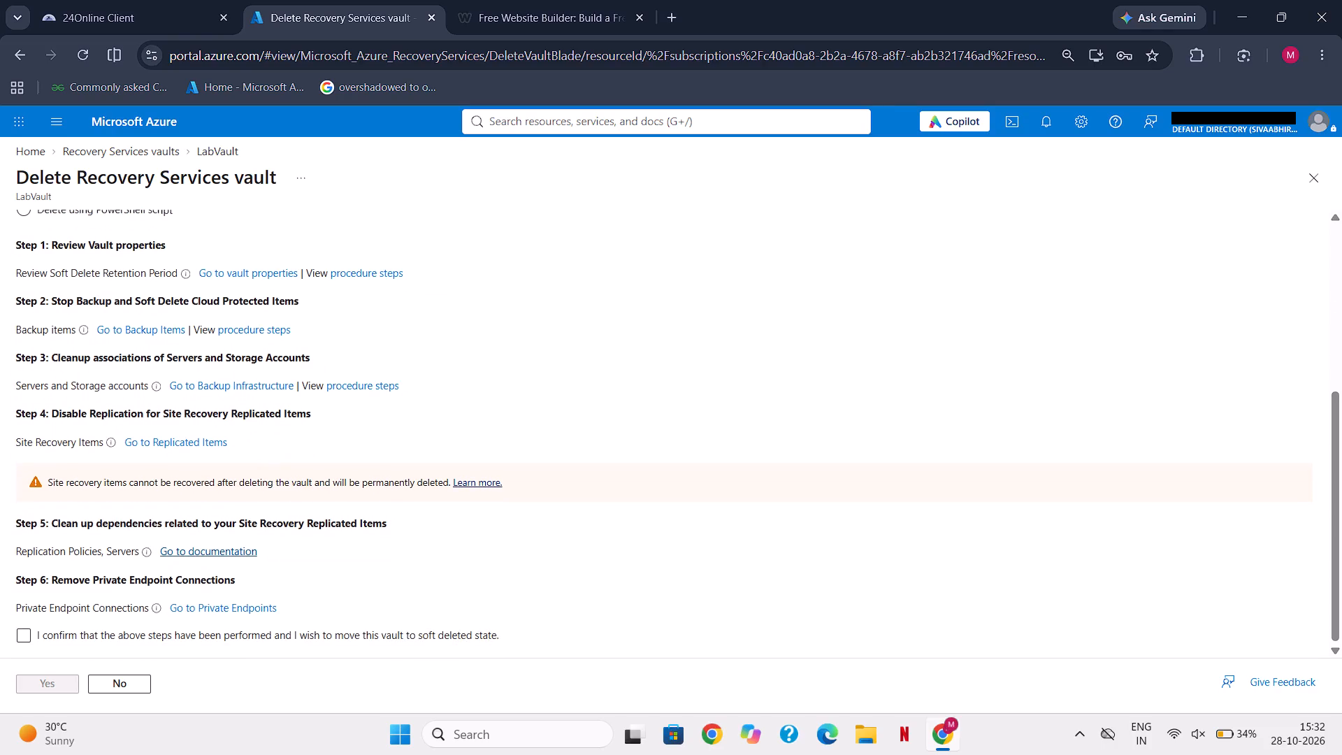
left_click(21, 636)
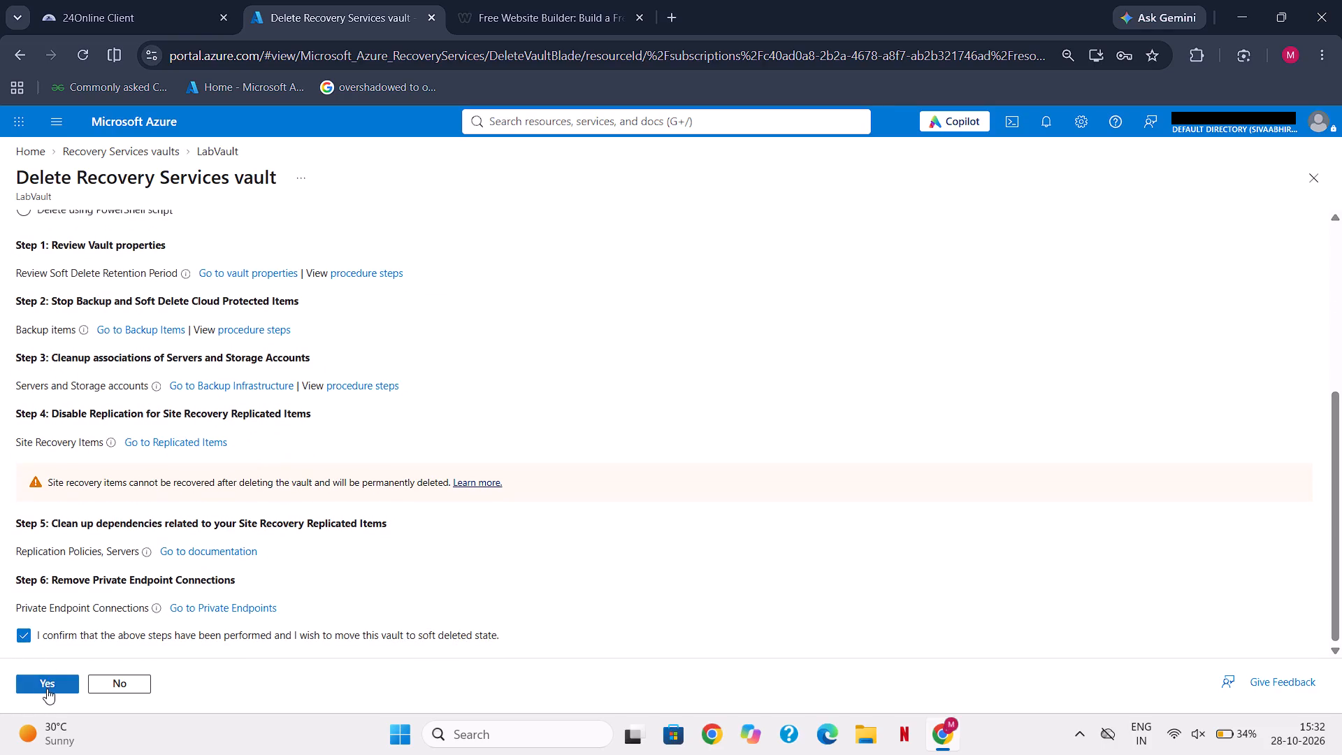
left_click(47, 689)
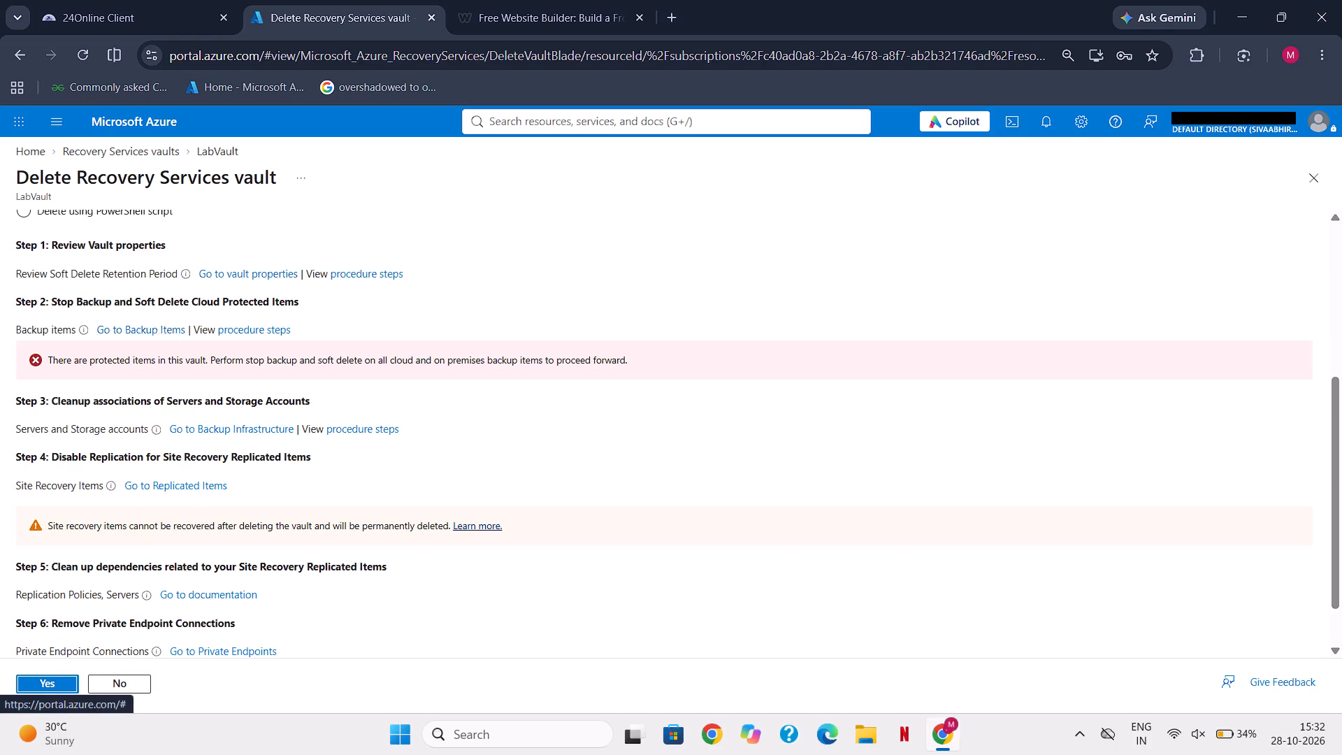
View the procedure for stopping and soft deleting cloud protected items, and open the vault's Azure Virtual Machine backup items.
left_click(231, 325)
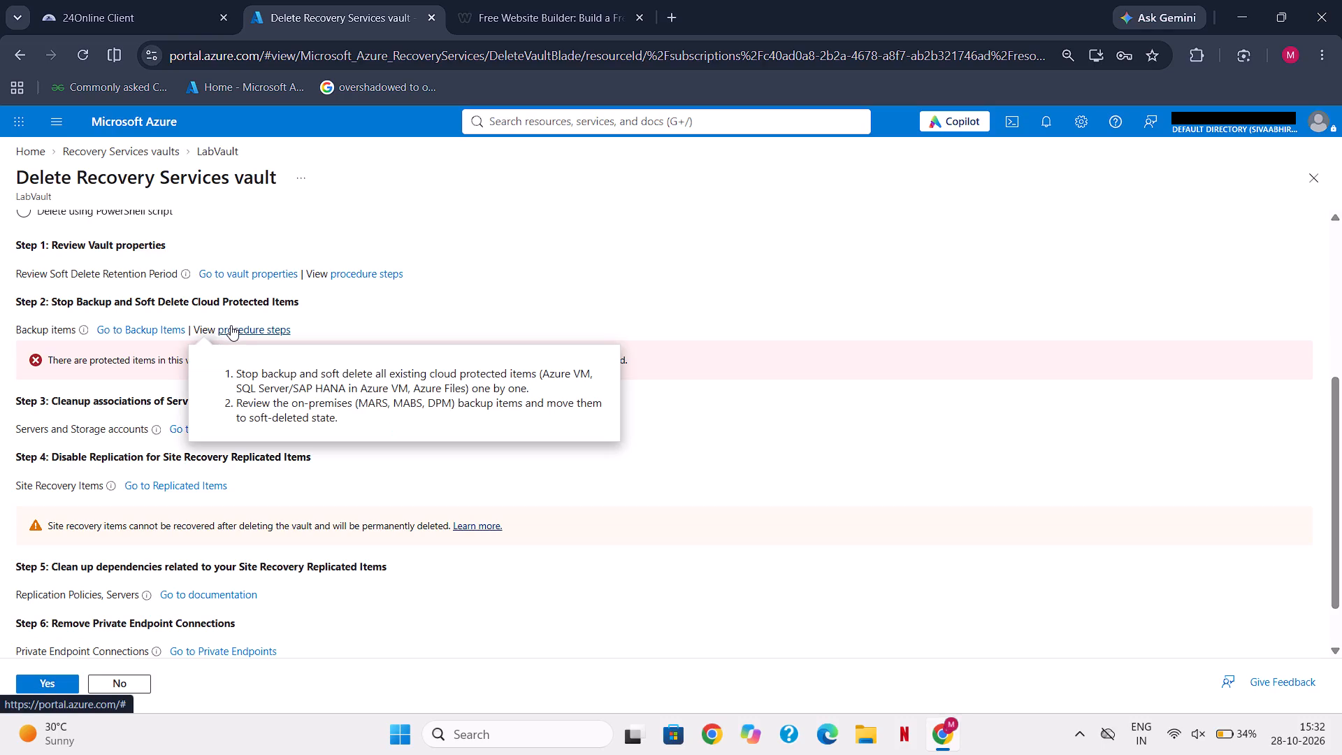
left_click(154, 324)
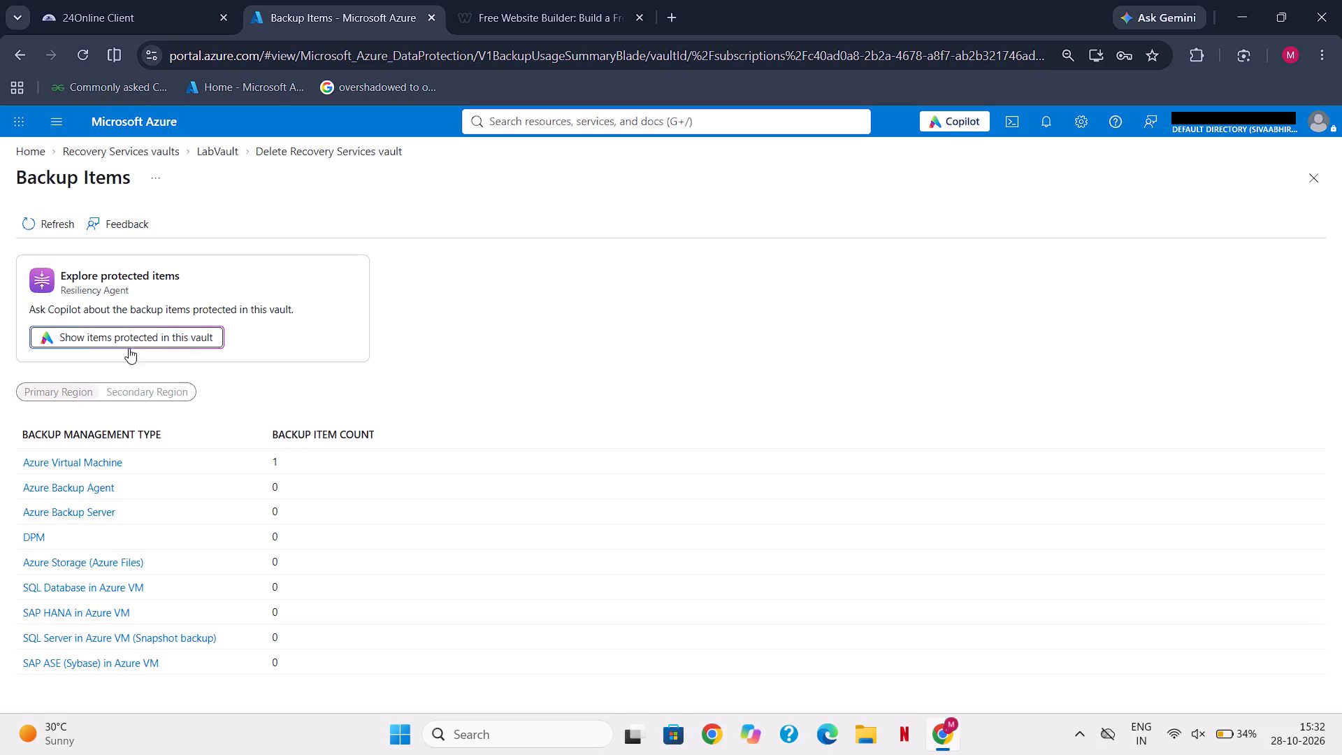
right_click(72, 461)
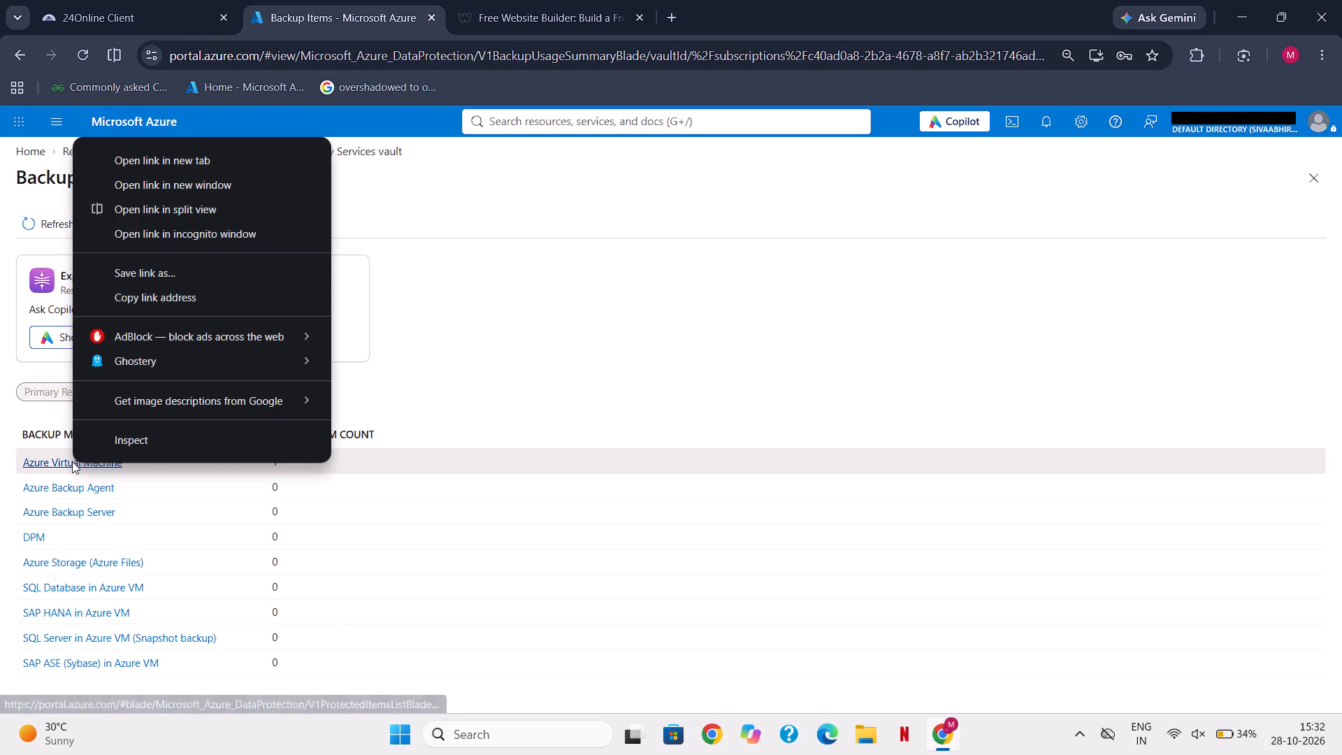
left_click(584, 411)
scroll(584, 411, "down", 2)
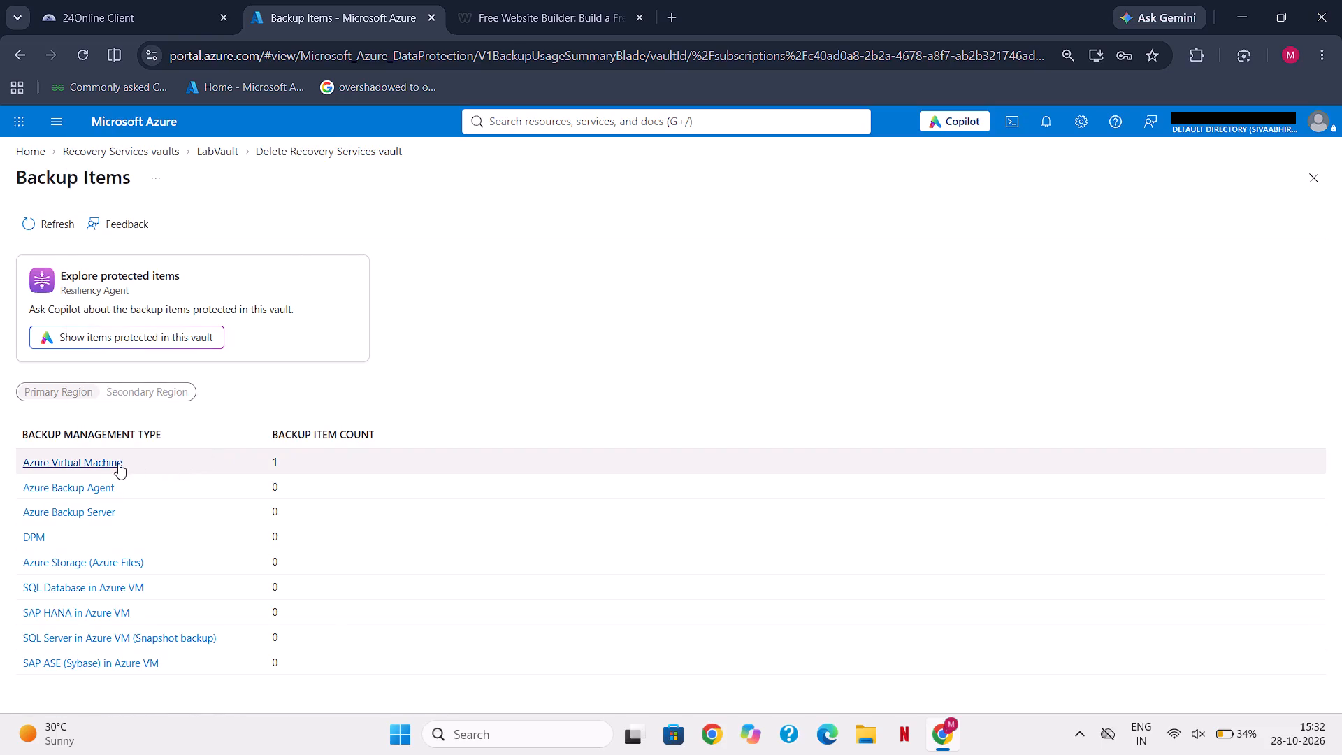
left_click(118, 463)
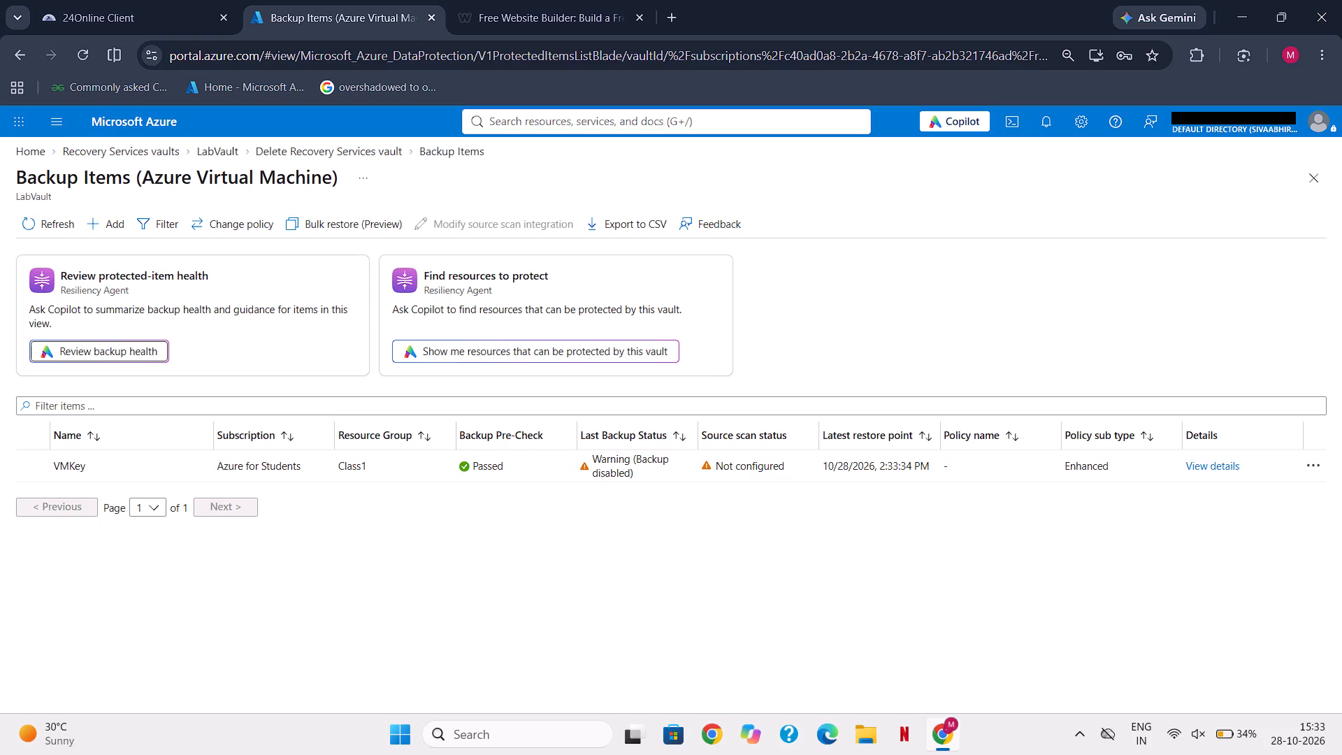
Try to delete the backup data of VMKey, giving "The product has many errors" as the reason.
left_click(1314, 461)
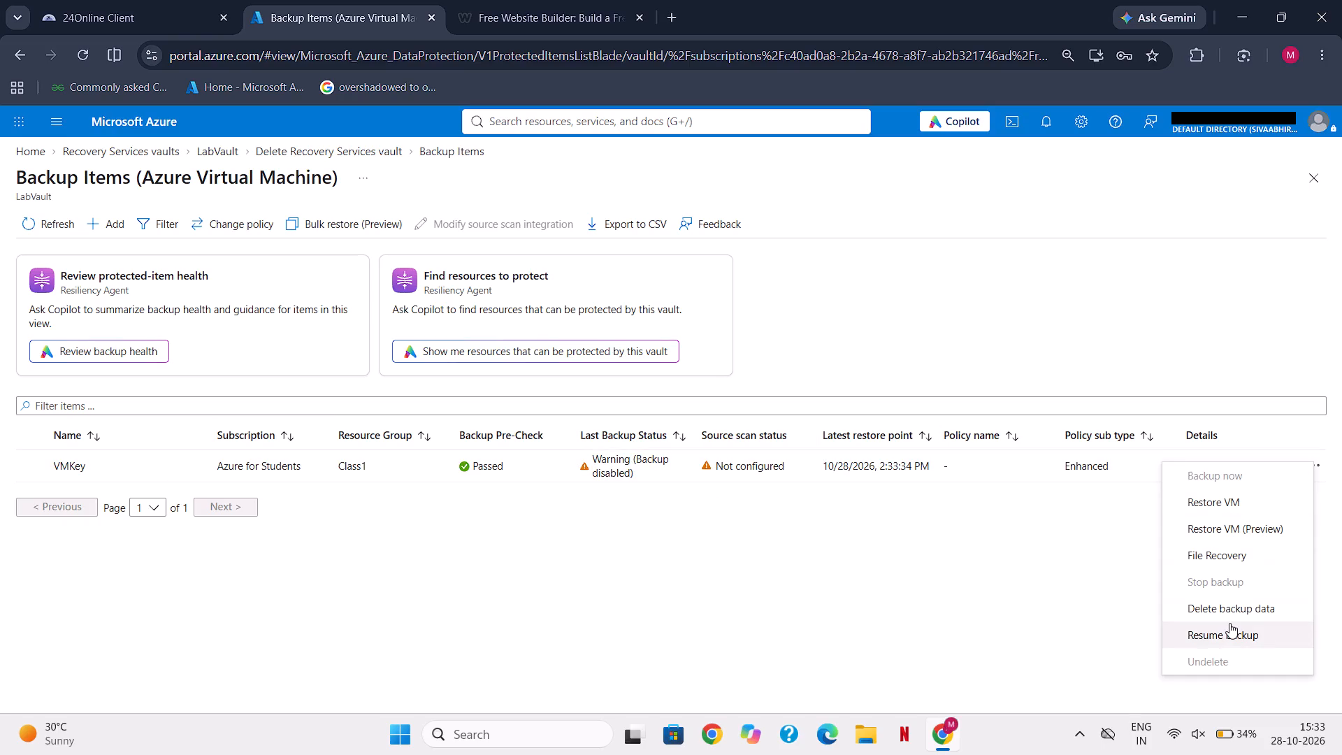
left_click(1228, 603)
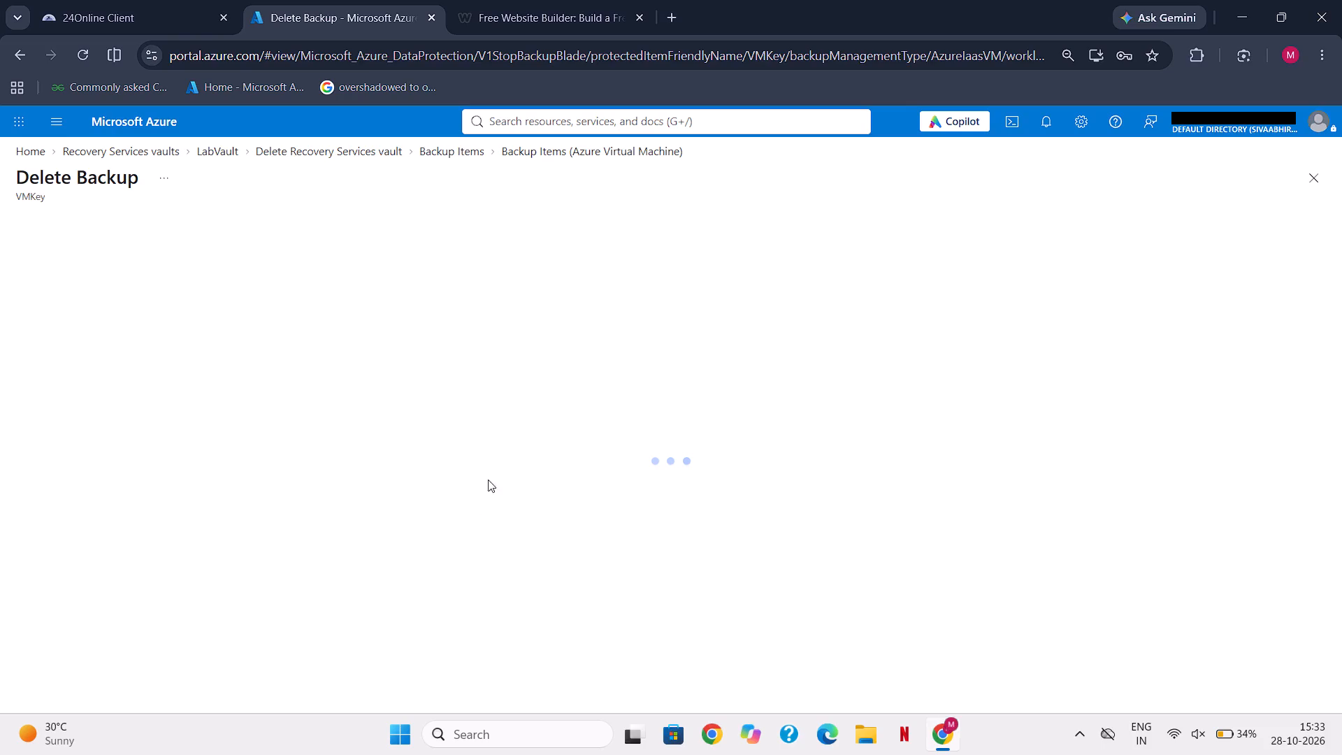
left_click(401, 333)
left_click(300, 366)
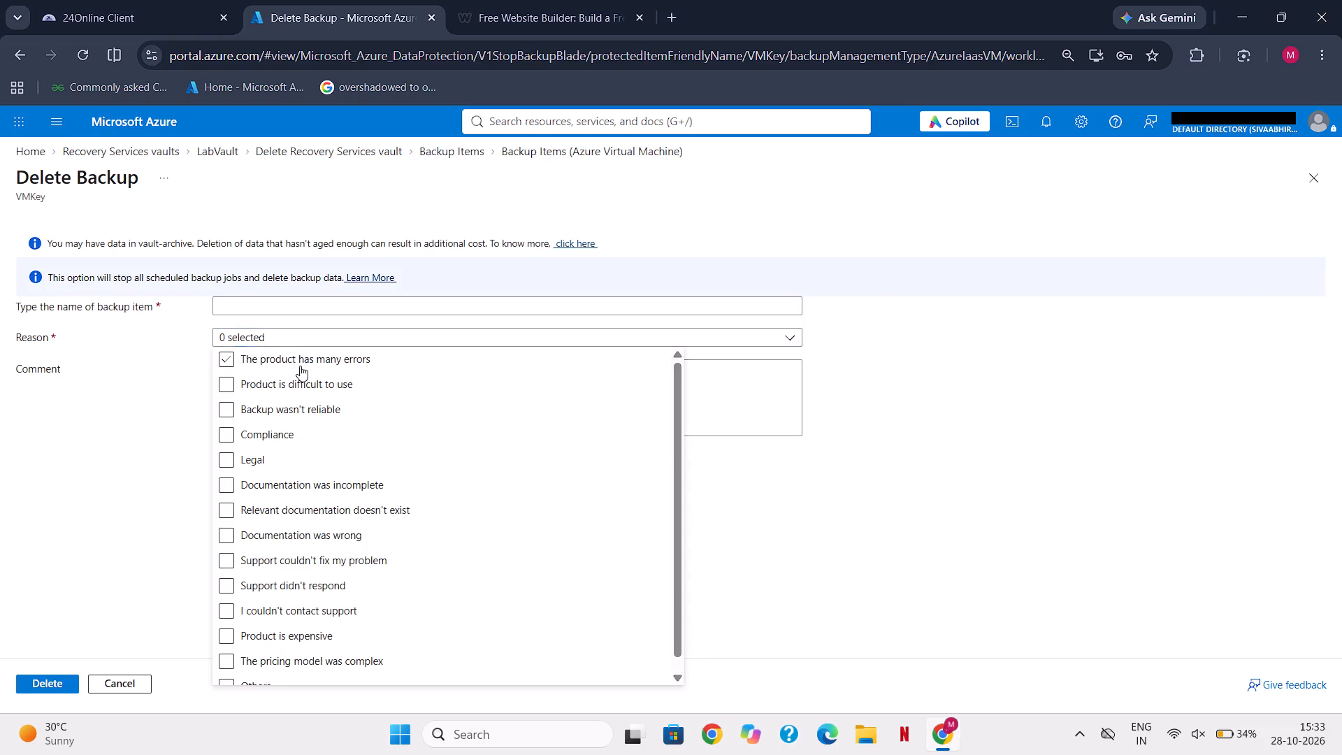
left_click(50, 677)
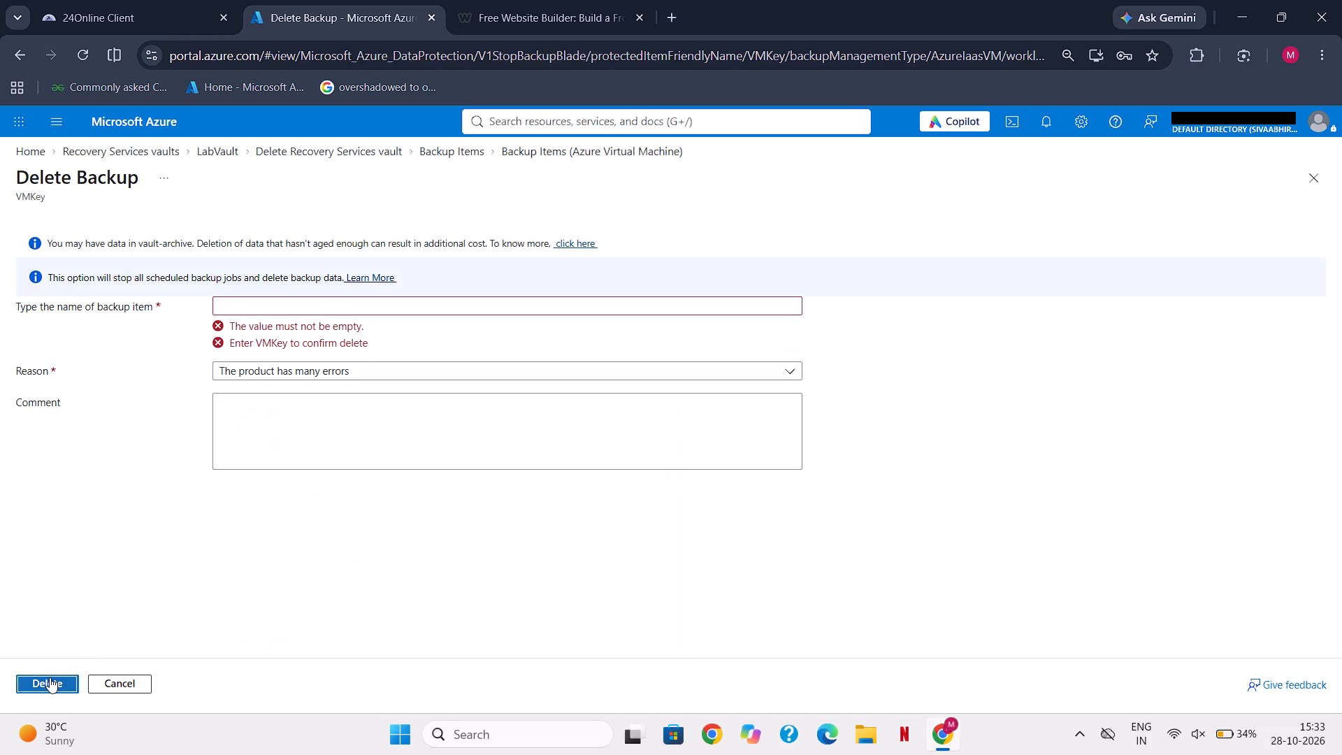
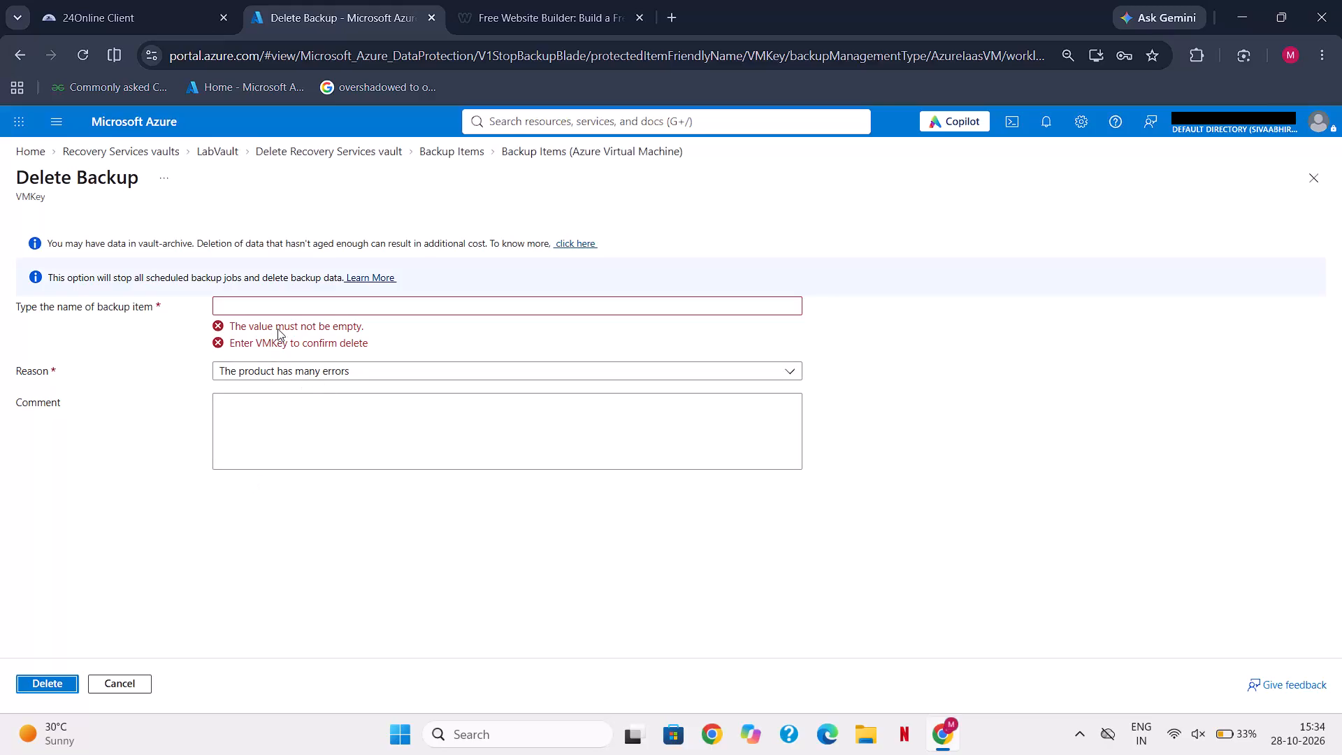
Delete VMKey's backup data, entering VMKey as the backup item name for confirmation, and check the deletion's progress in the notifications.
left_click(275, 301)
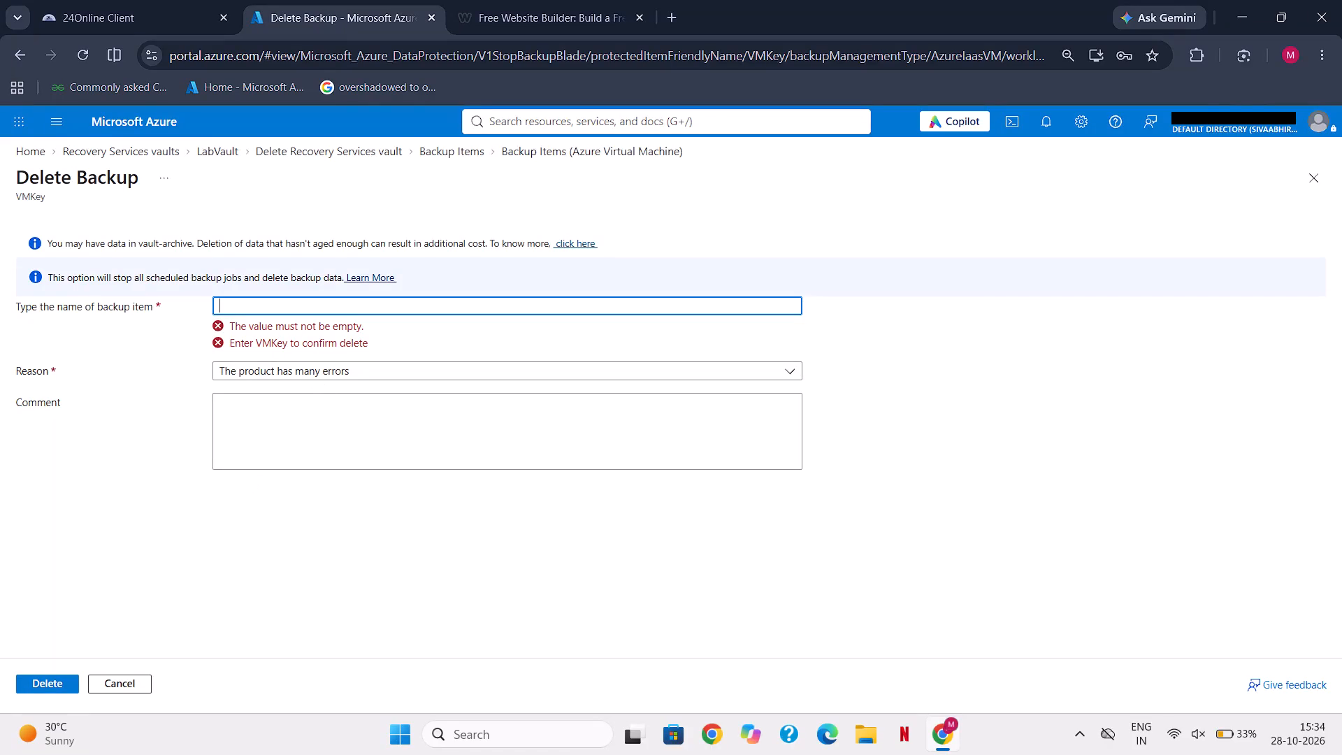
type("VM")
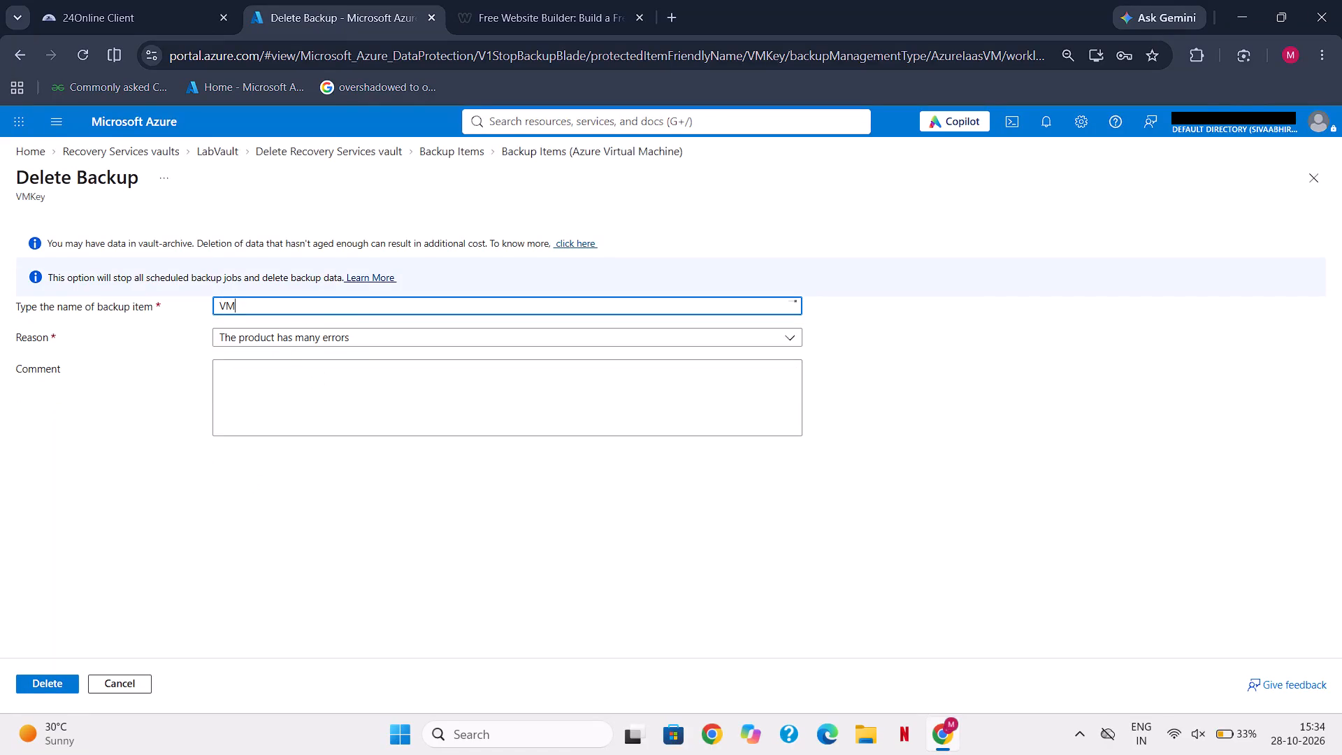
type("Key")
left_click(43, 688)
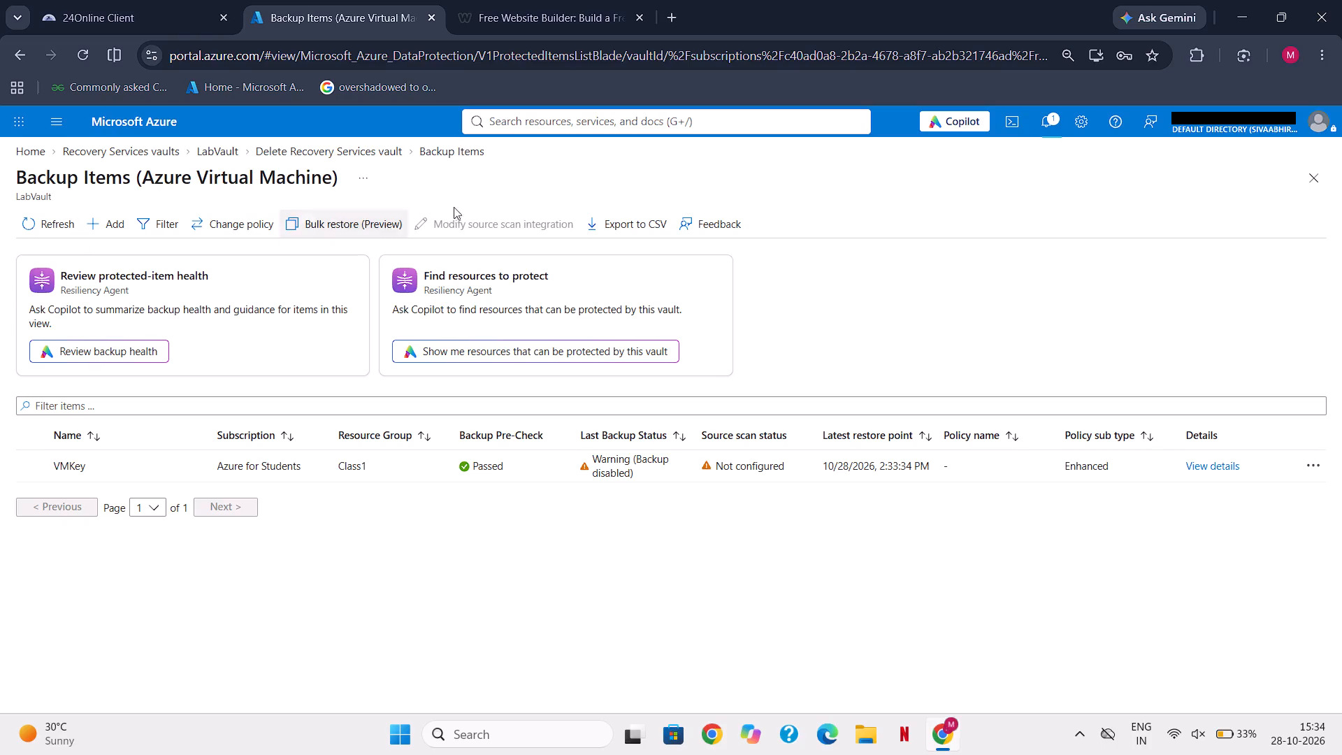
left_click(1052, 114)
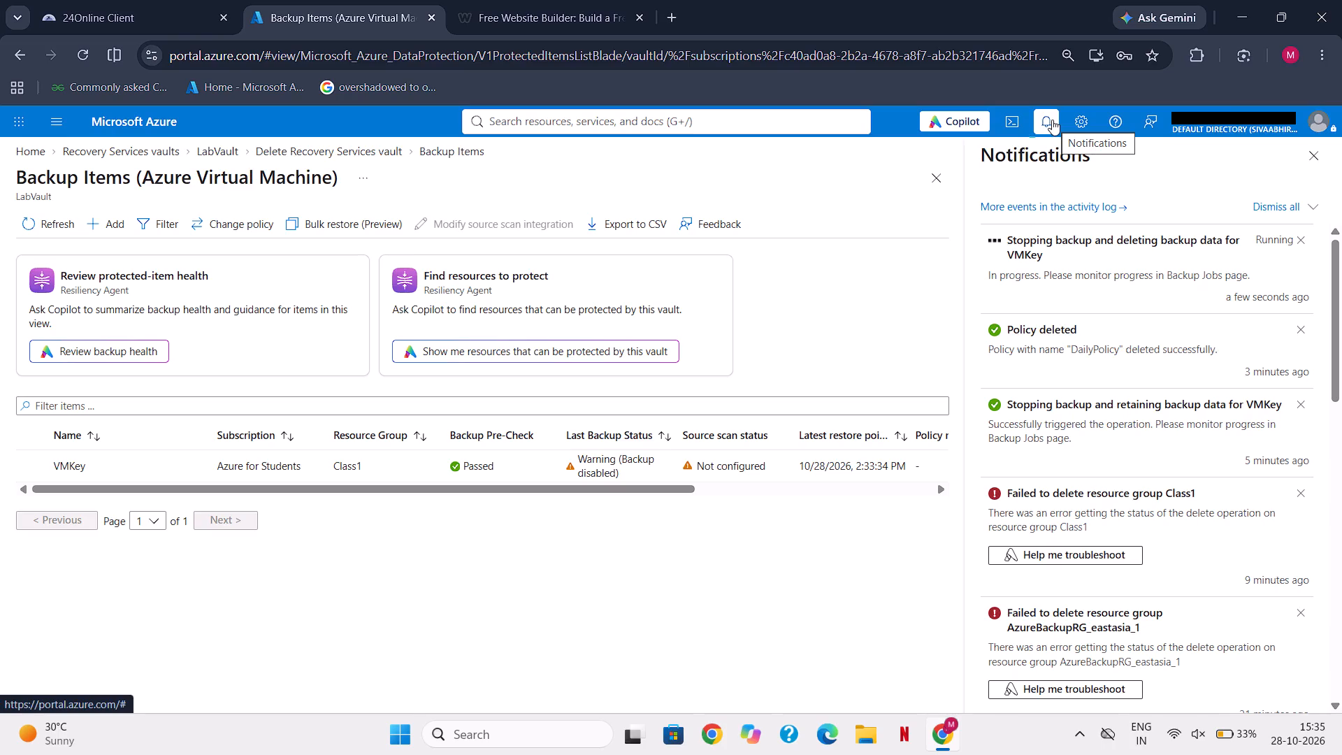
Switch to the open Weebly website builder page.
left_click(529, 0)
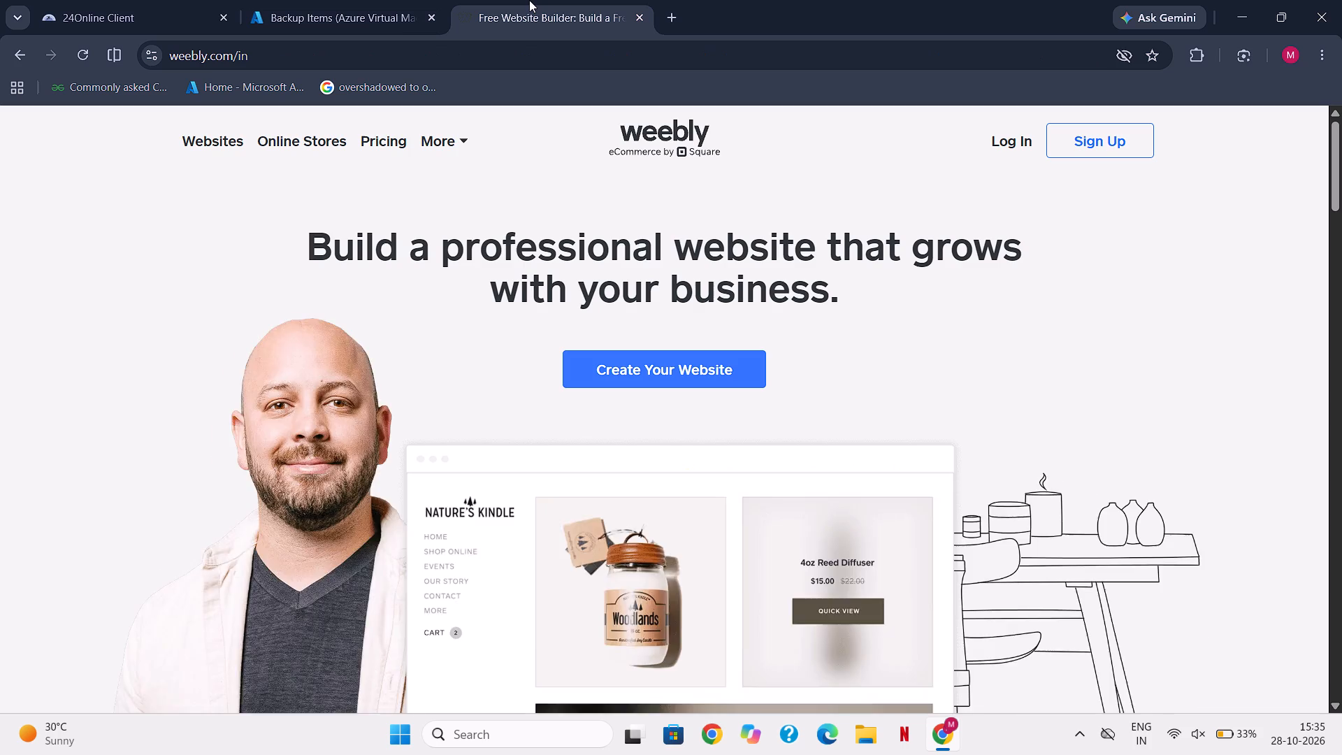
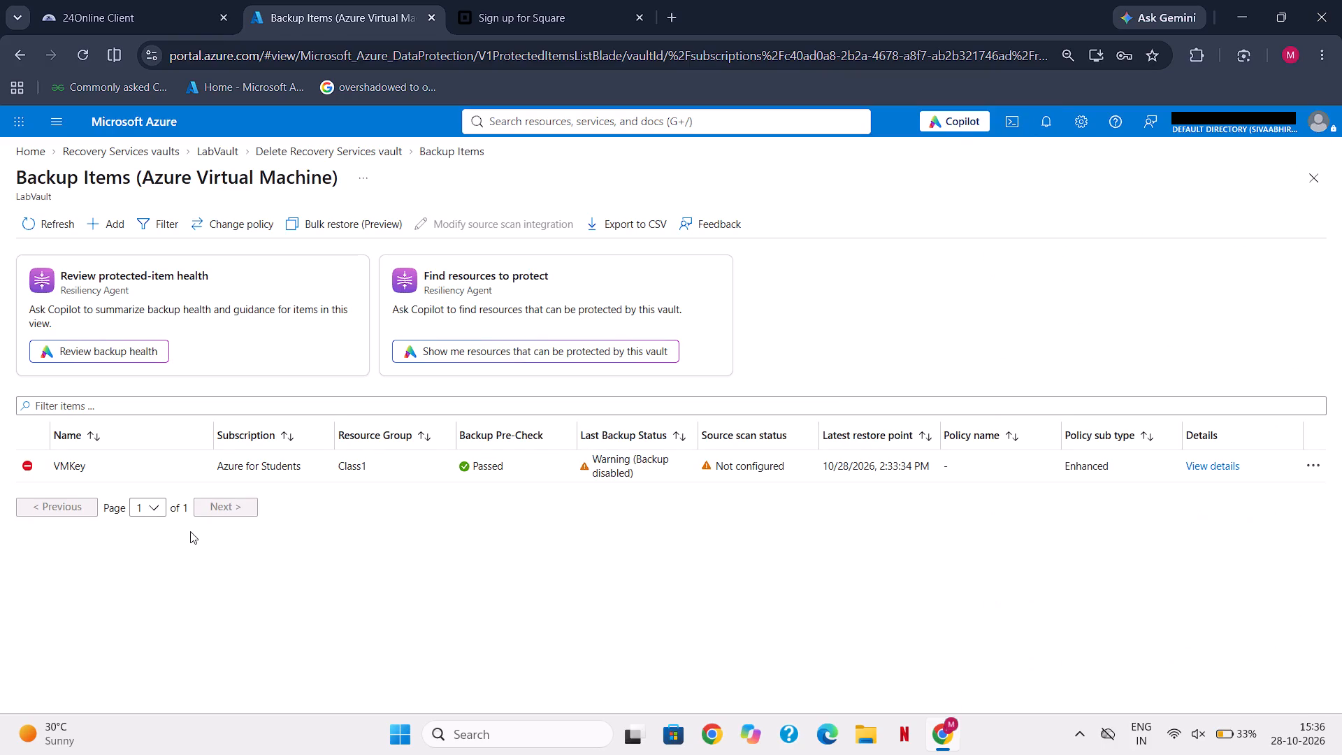
Refresh LabVault's list of Azure Virtual Machine backup items to check on VMKey.
left_click(38, 214)
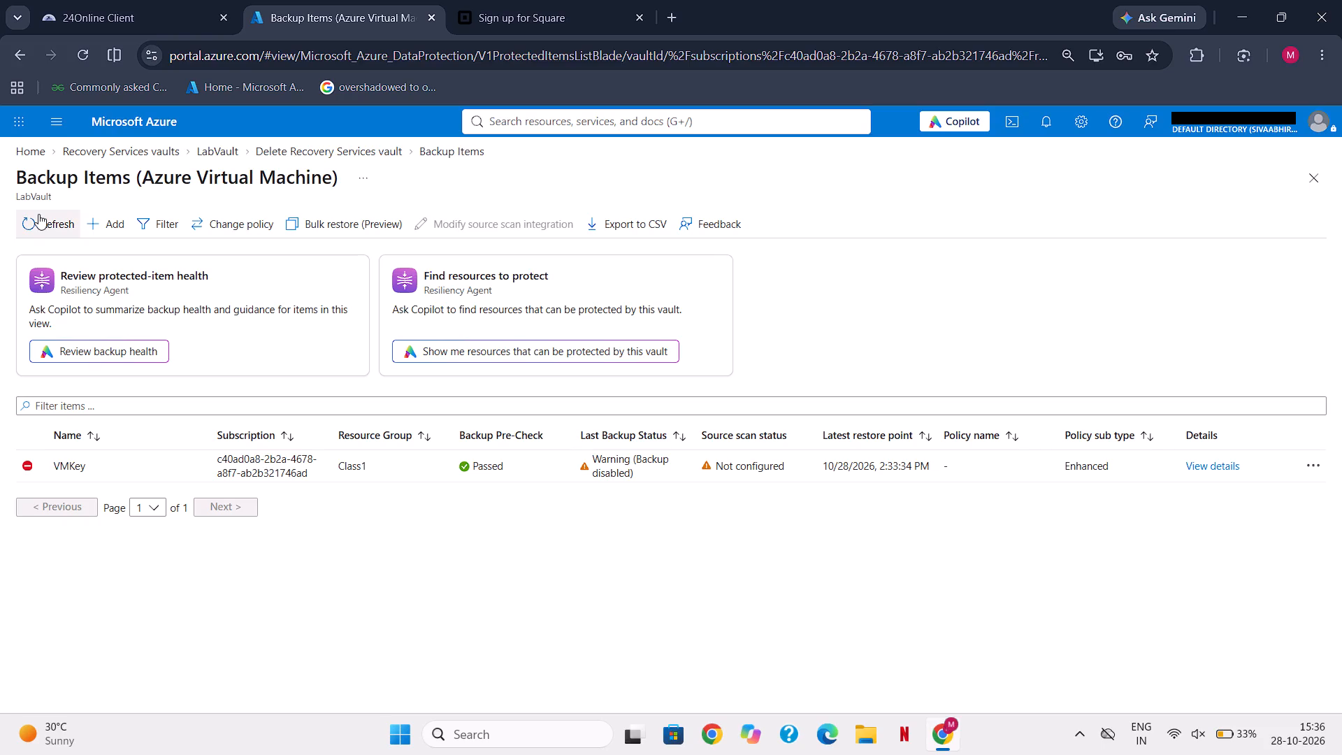
Delete the resource group AzureBackupRG_eastasia_1, entering its name for confirmation, and check the deletion's progress in the notifications.
left_click(118, 110)
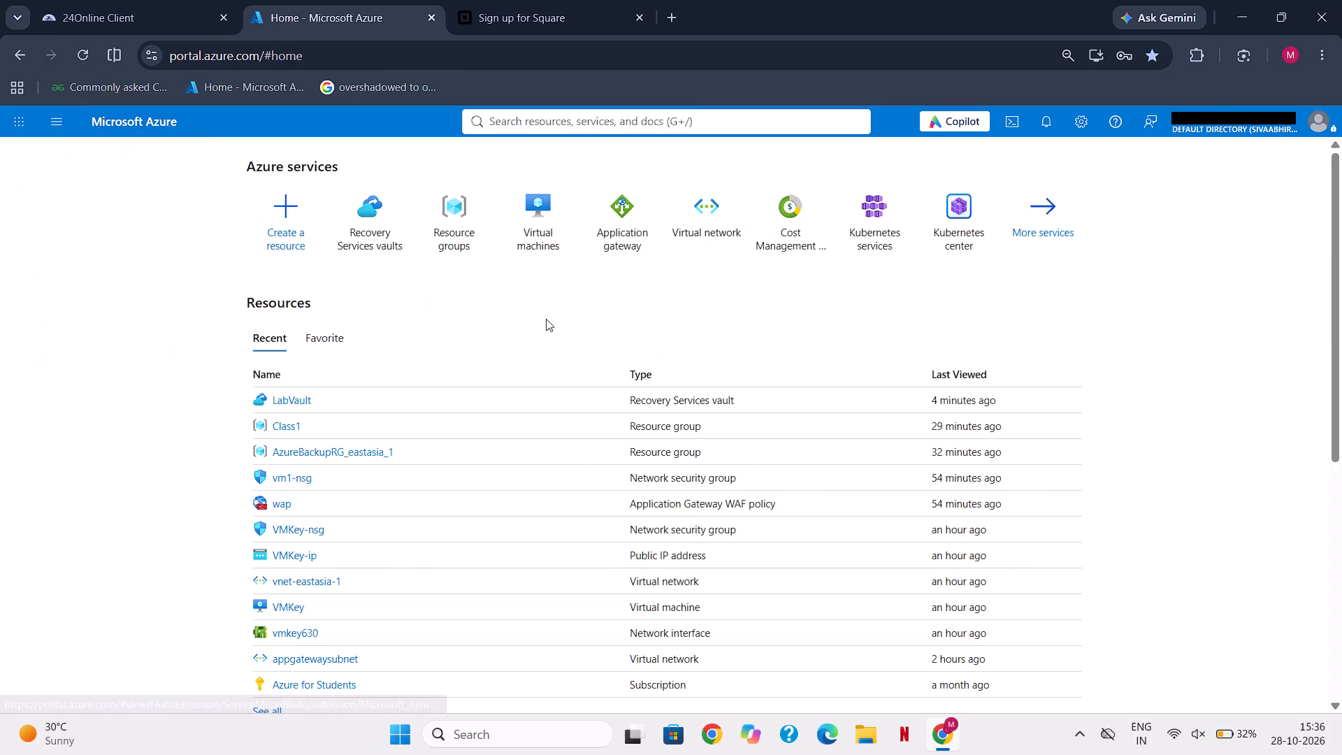
left_click(451, 215)
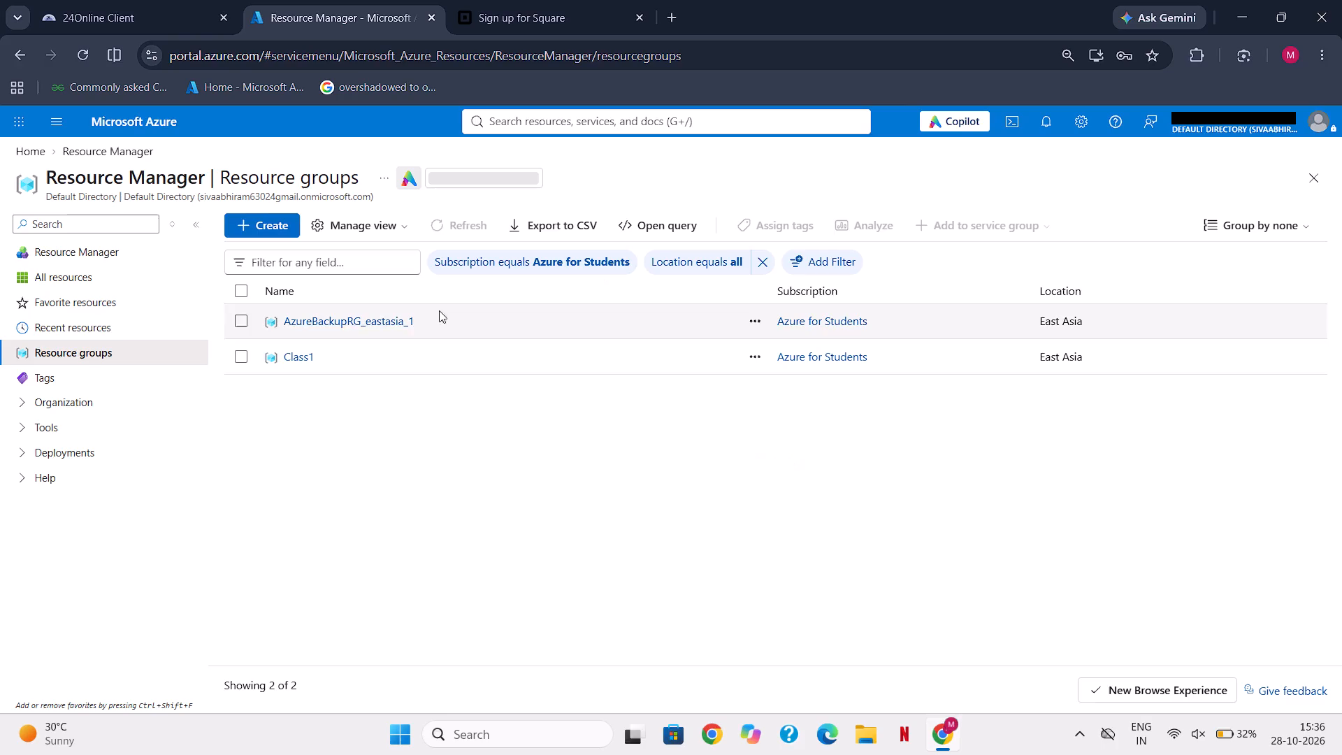
left_click(347, 321)
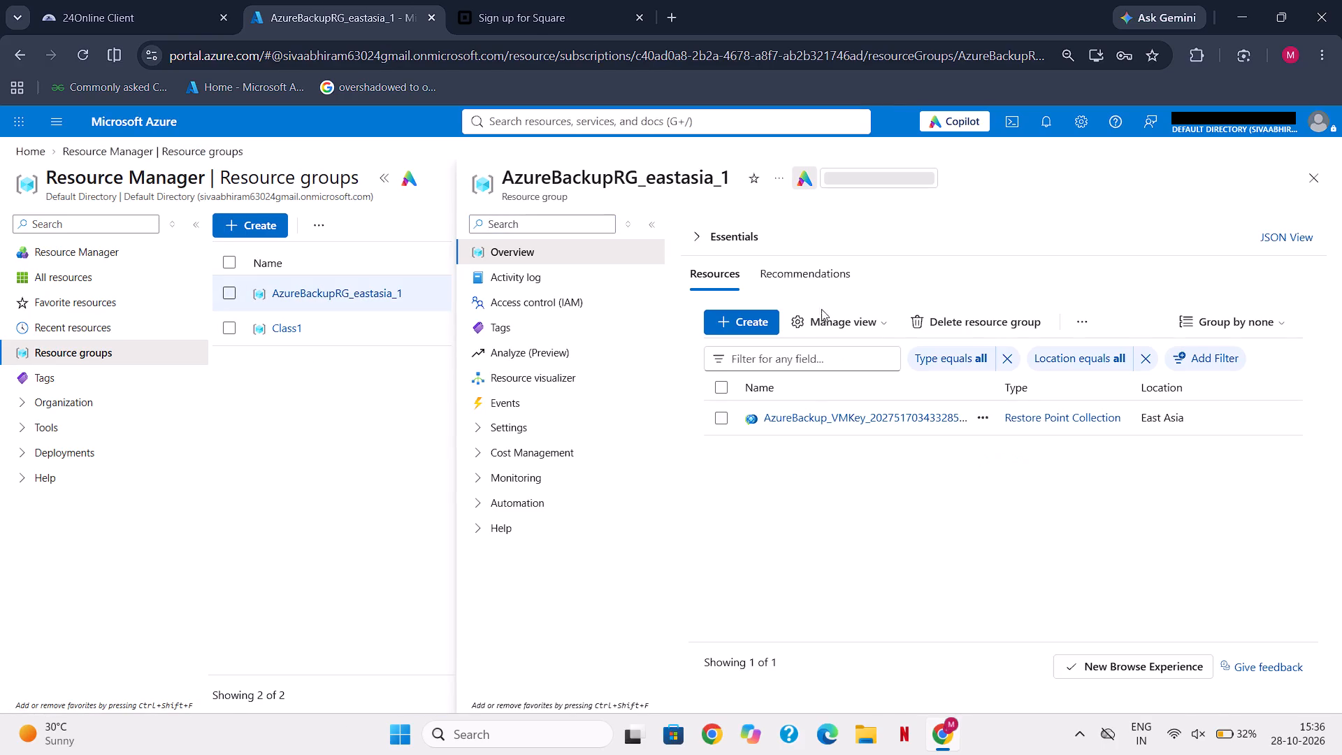
left_click(997, 319)
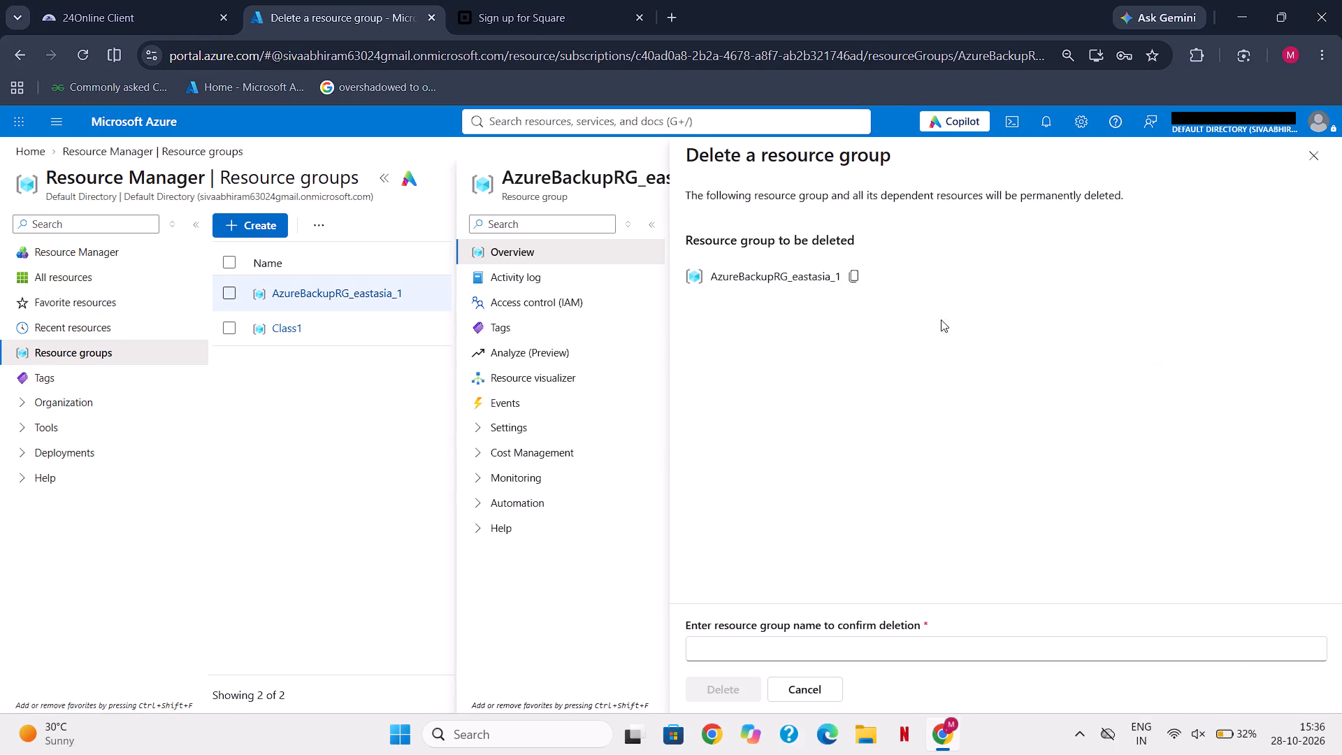
left_click(857, 275)
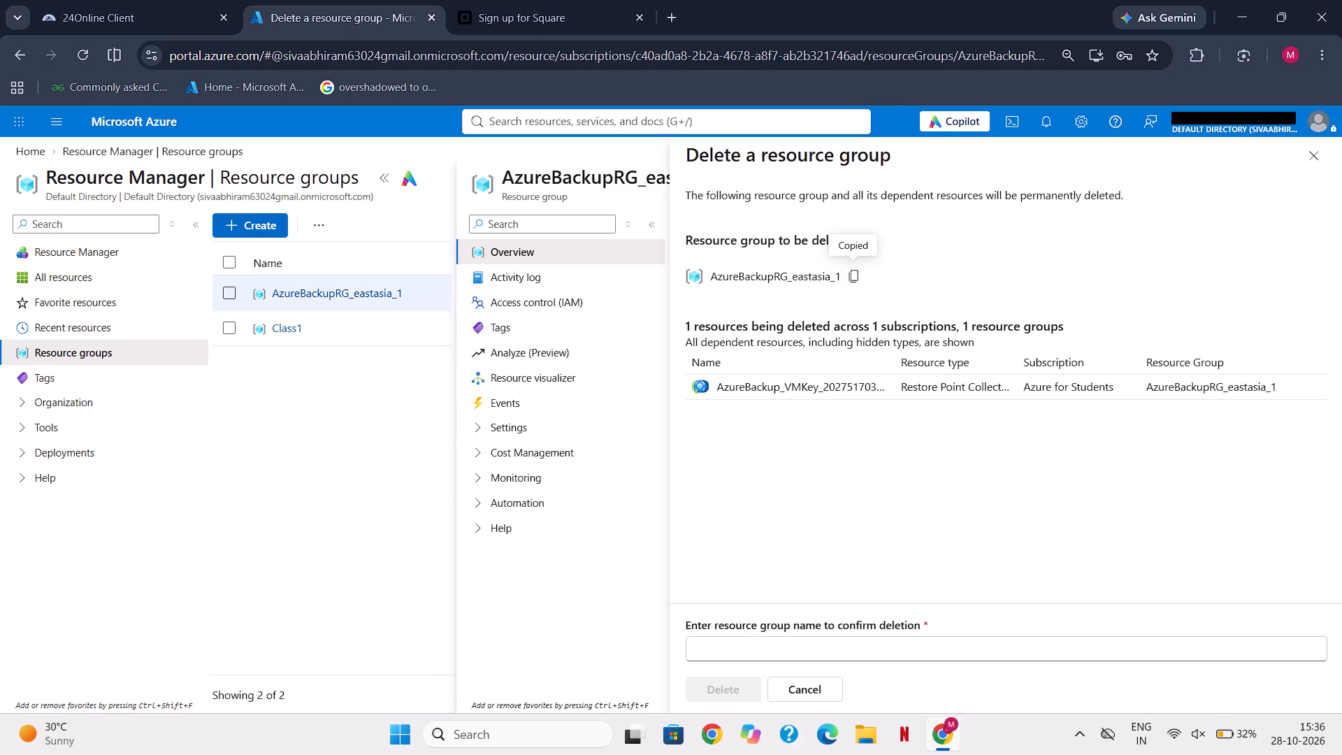
left_click(798, 651)
key("ctrl+v")
left_click(722, 695)
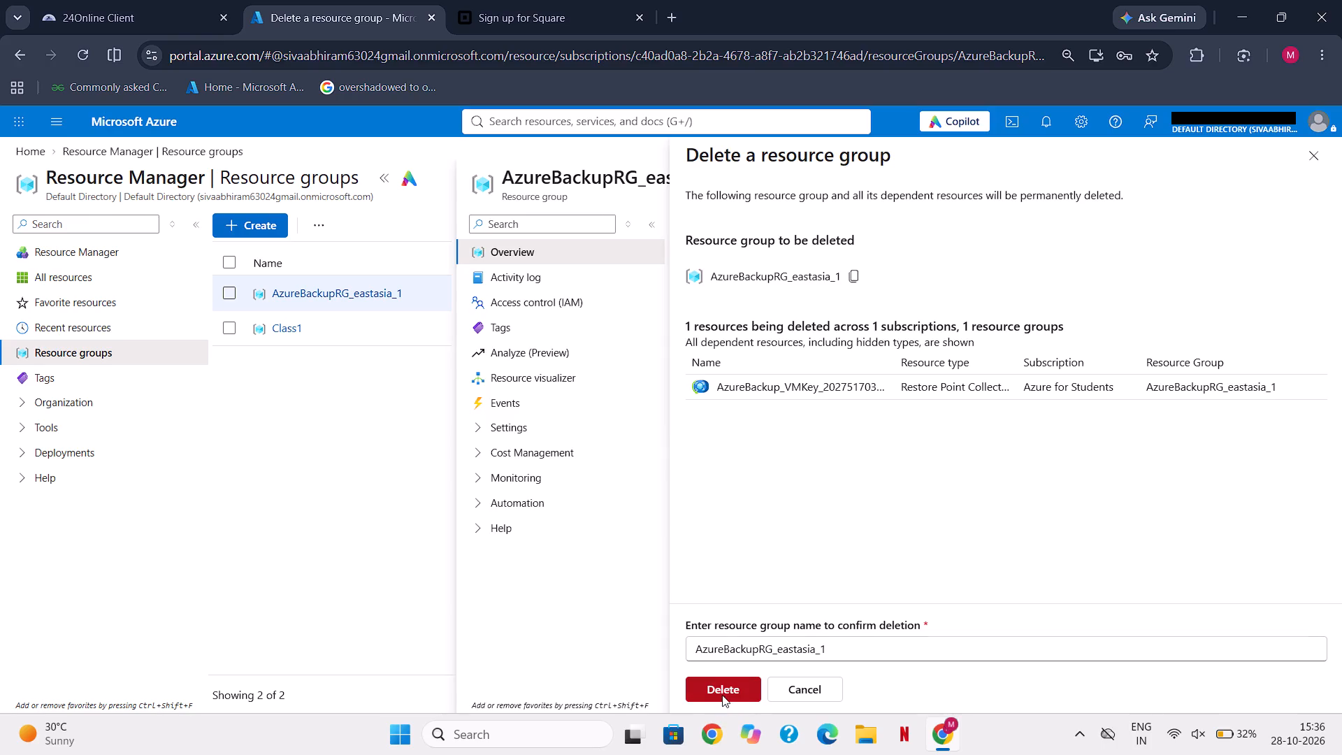
left_click(983, 501)
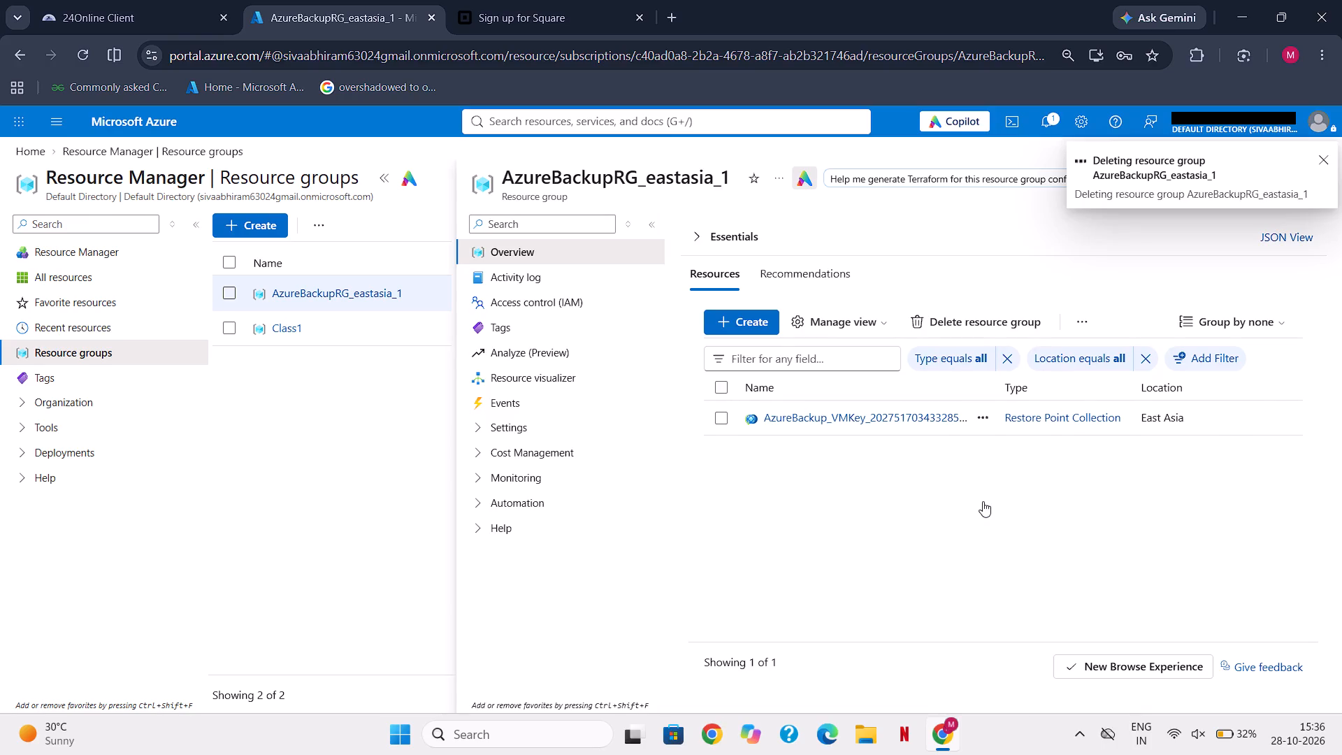
left_click(1045, 114)
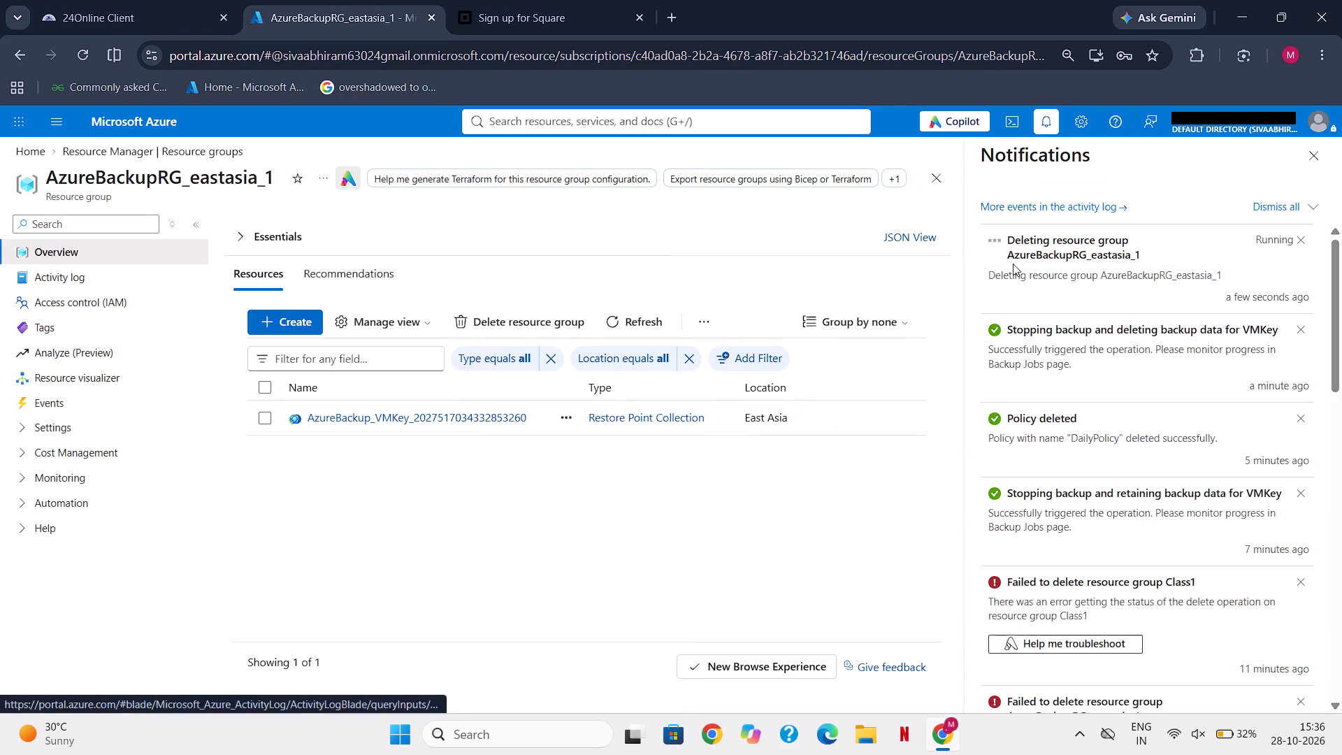
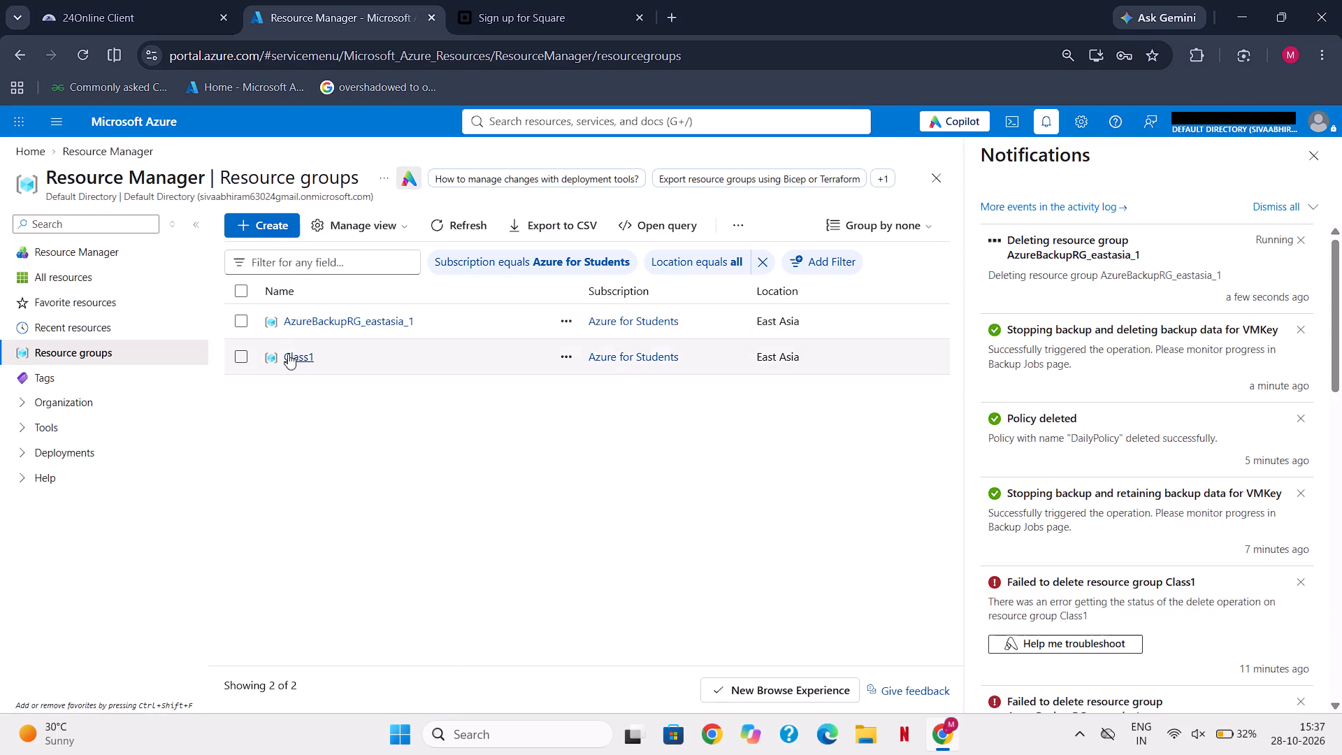
Delete the resource group Class1 with its LabVault vault, entering the group's name to confirm the permanent deletion.
left_click(292, 354)
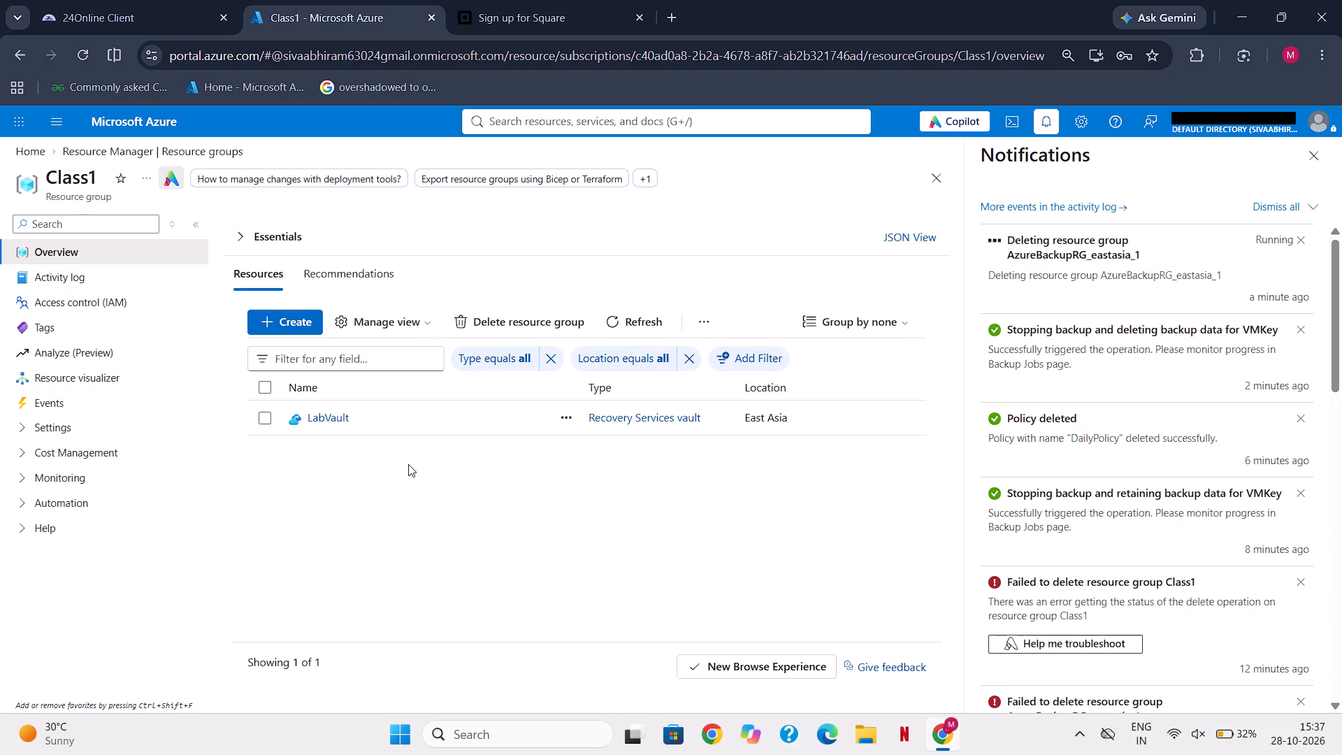
scroll(408, 464, "down", 5)
scroll(408, 464, "up", 3)
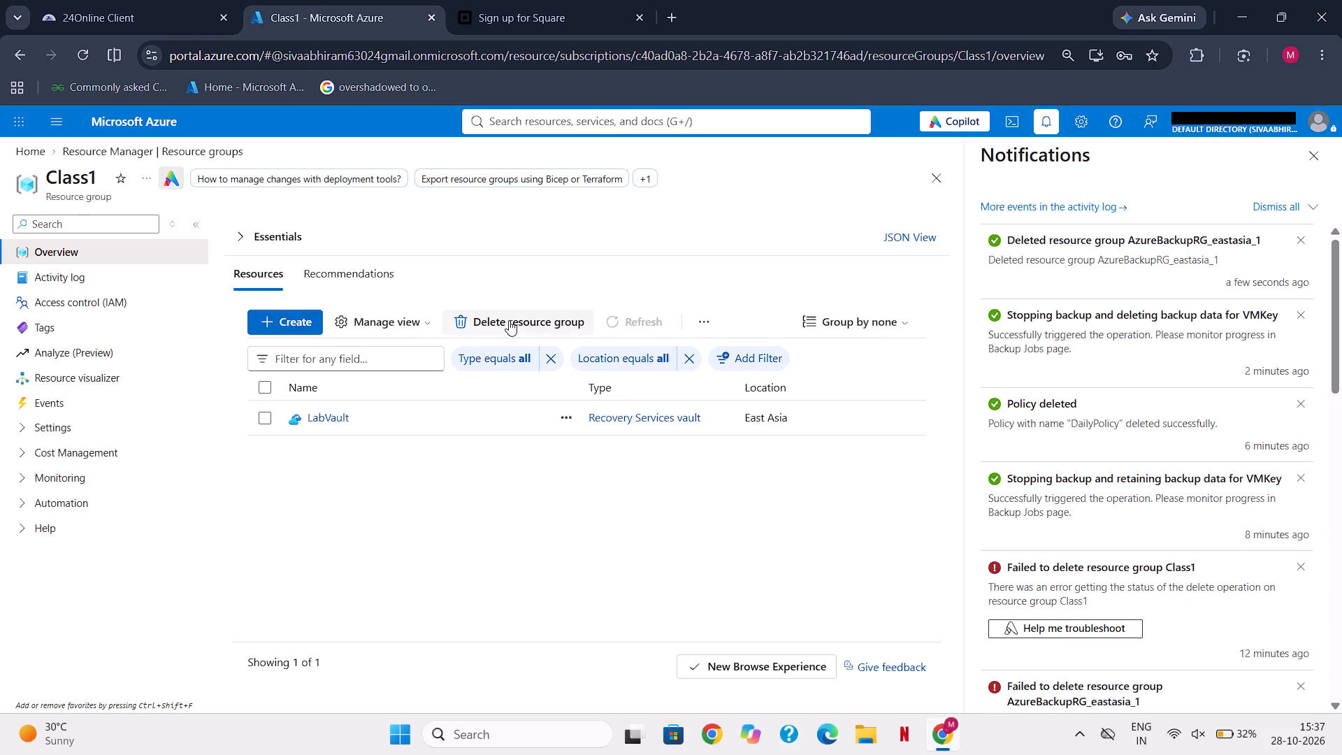
left_click(510, 318)
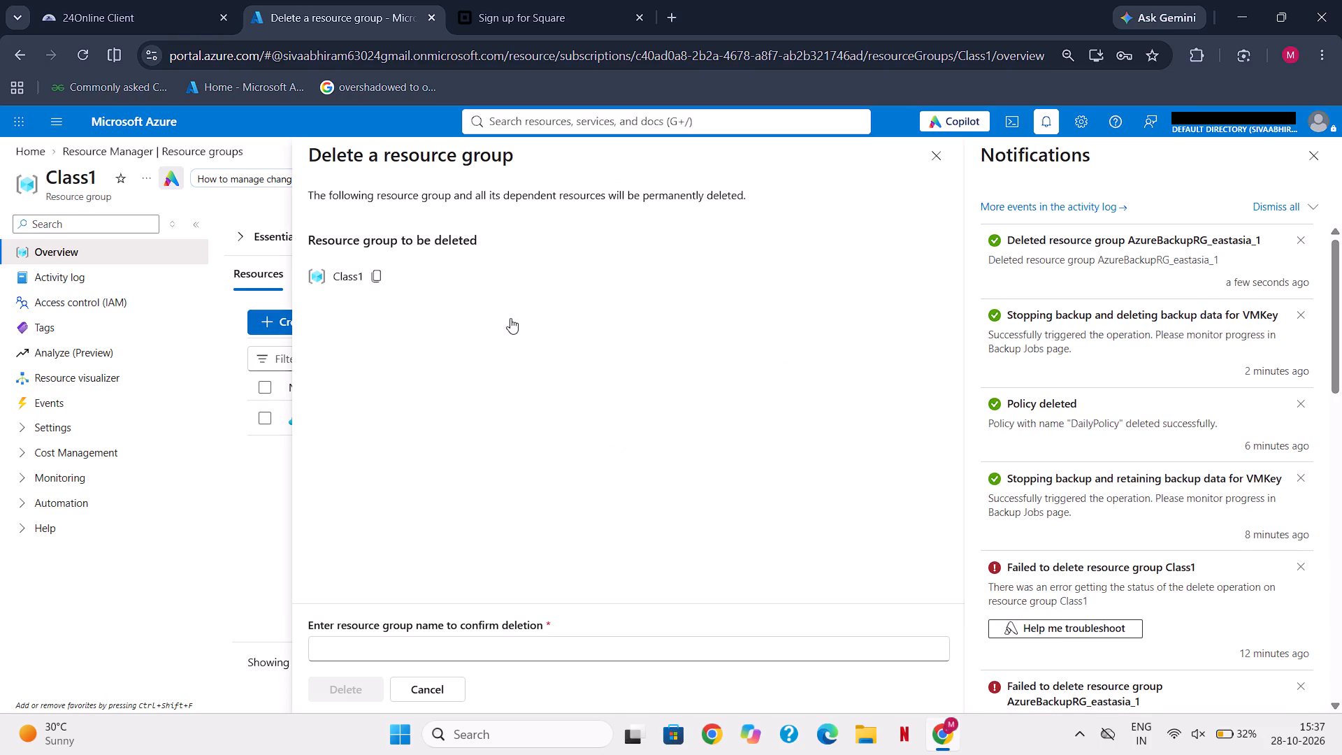
left_click(380, 277)
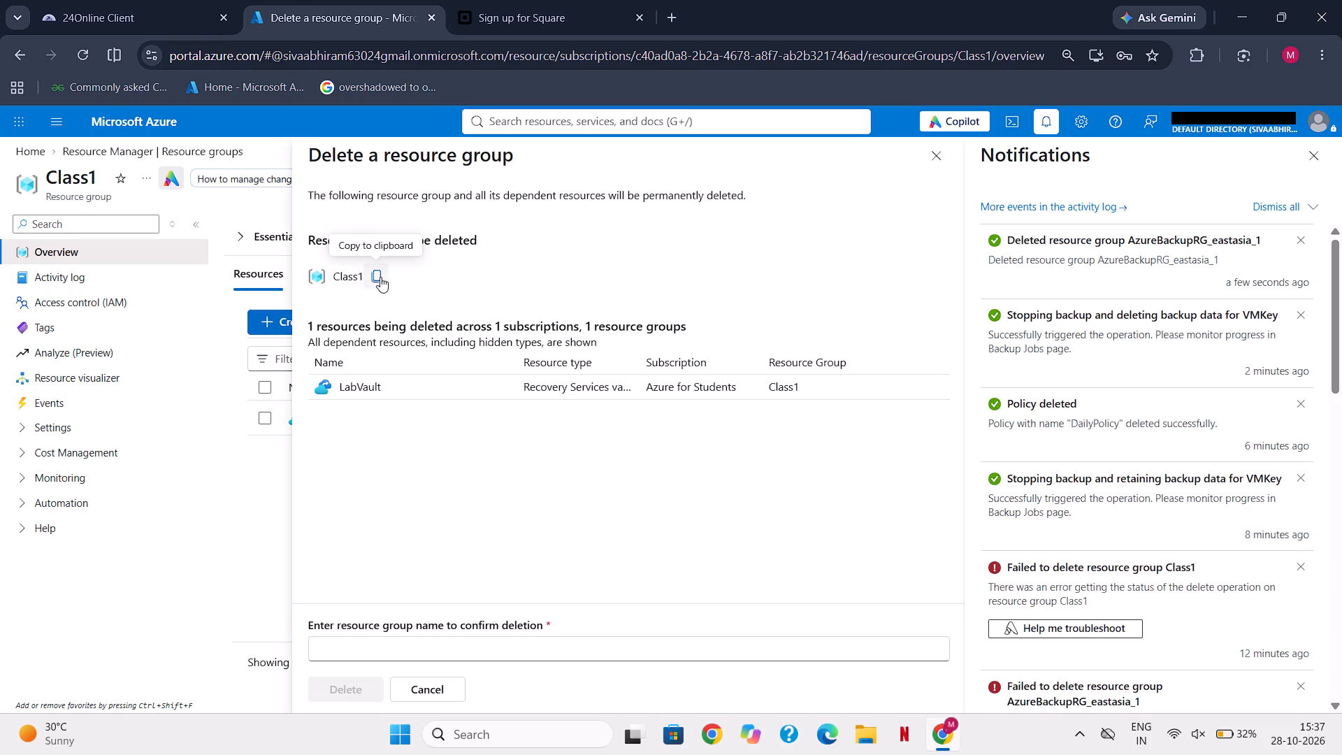
left_click(382, 641)
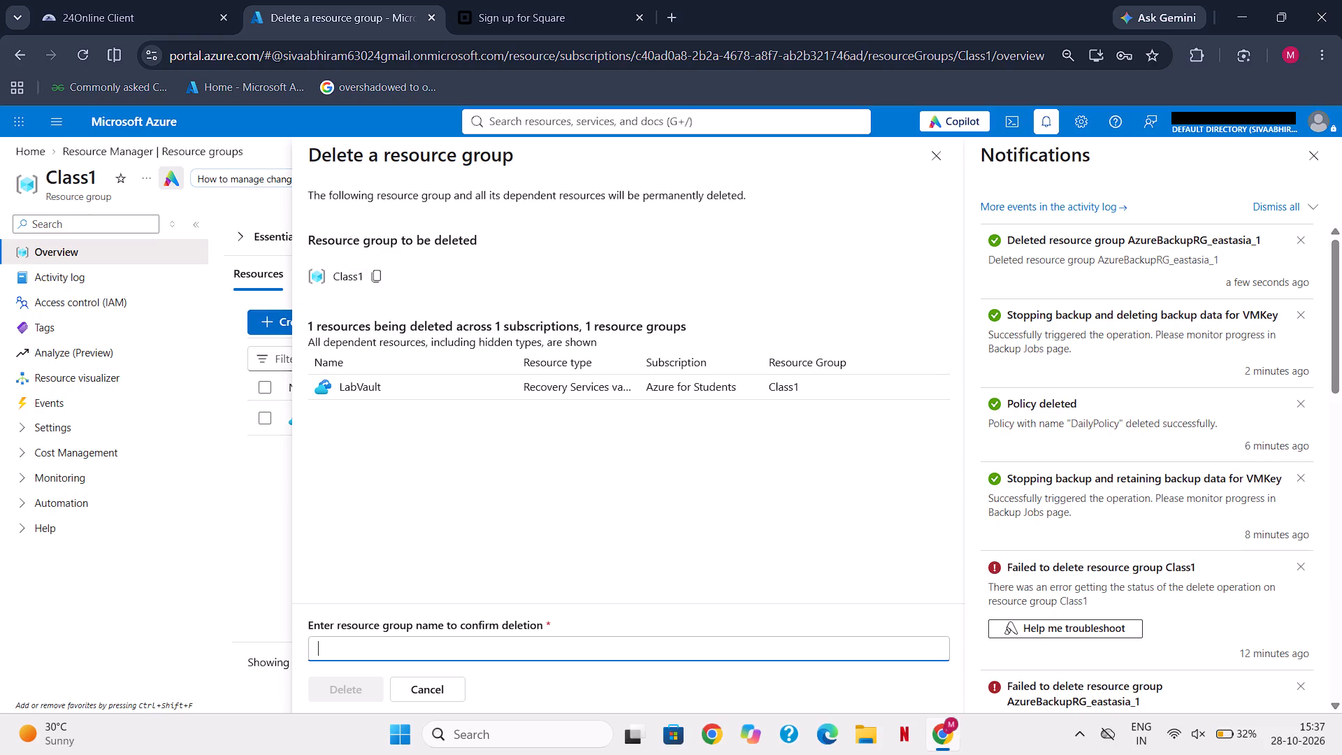
key("ctrl+v")
left_click(380, 688)
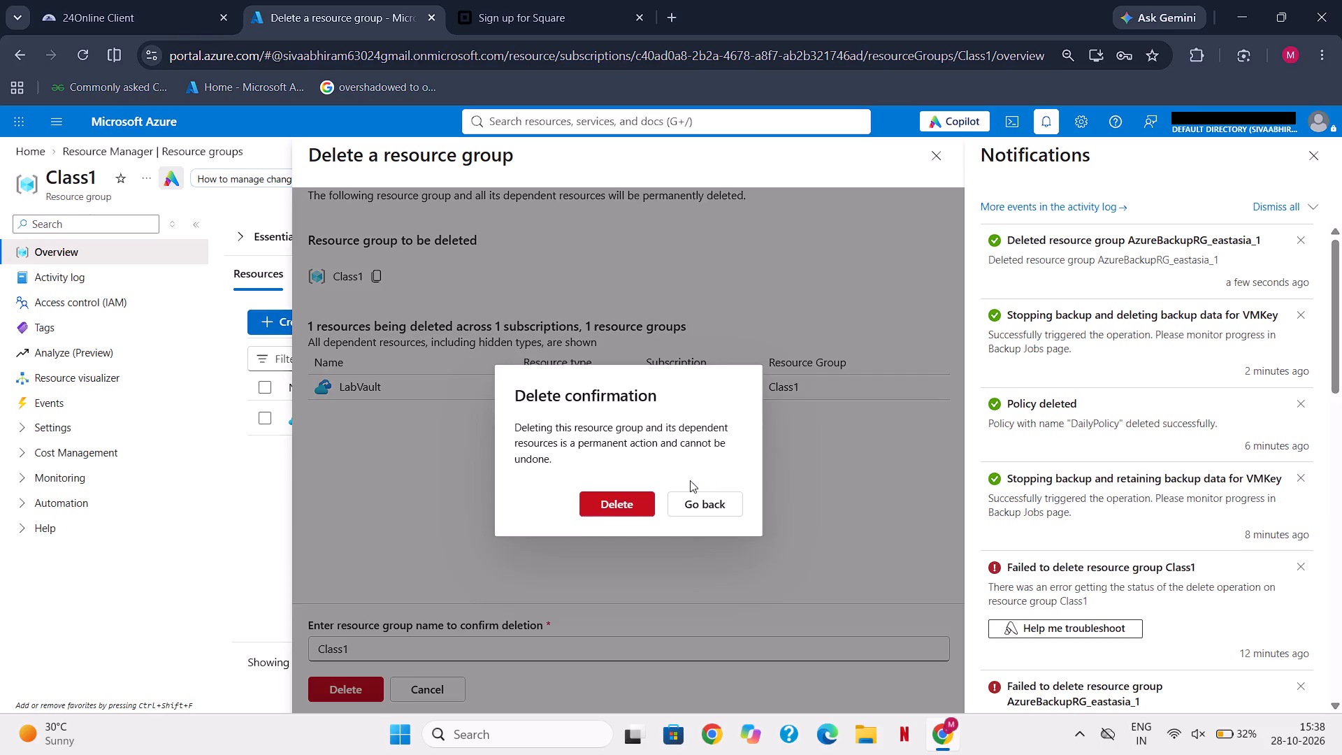
left_click(598, 514)
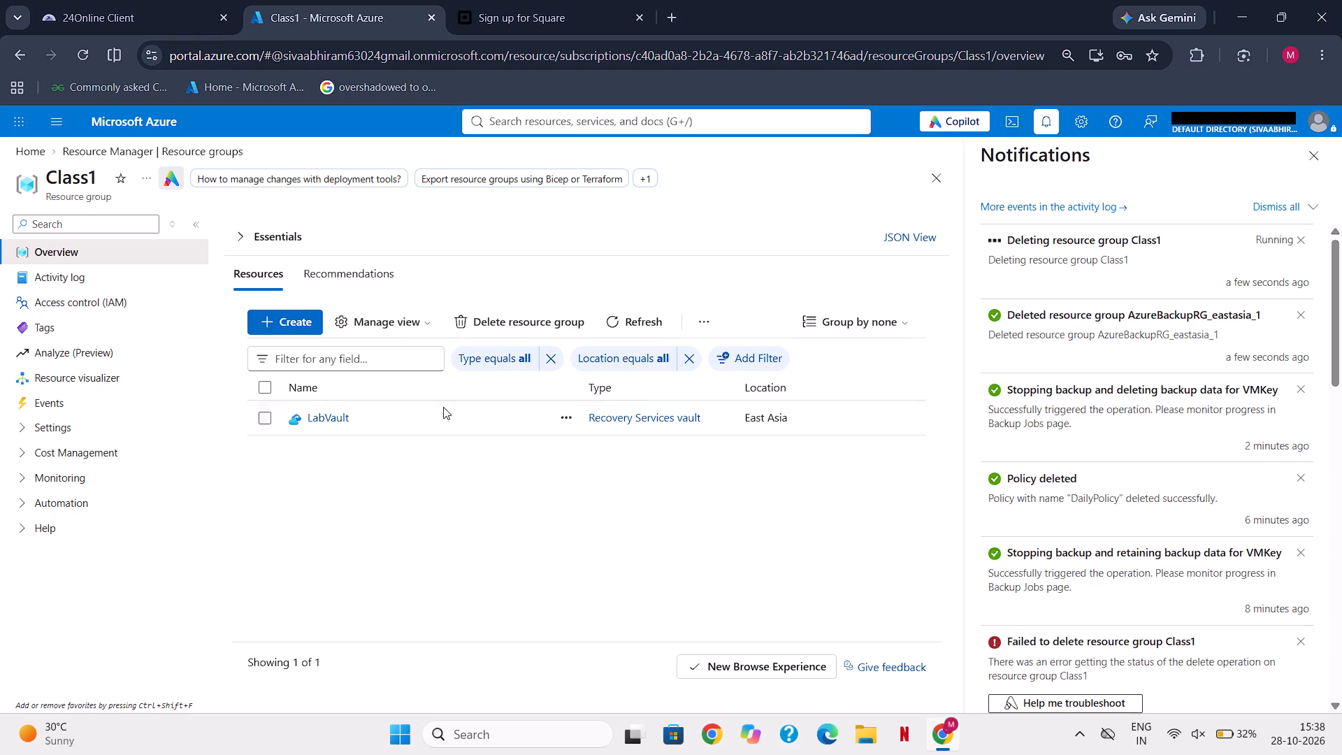
Return to the portal home page and open the list of resource groups to check on Class1.
left_click(149, 117)
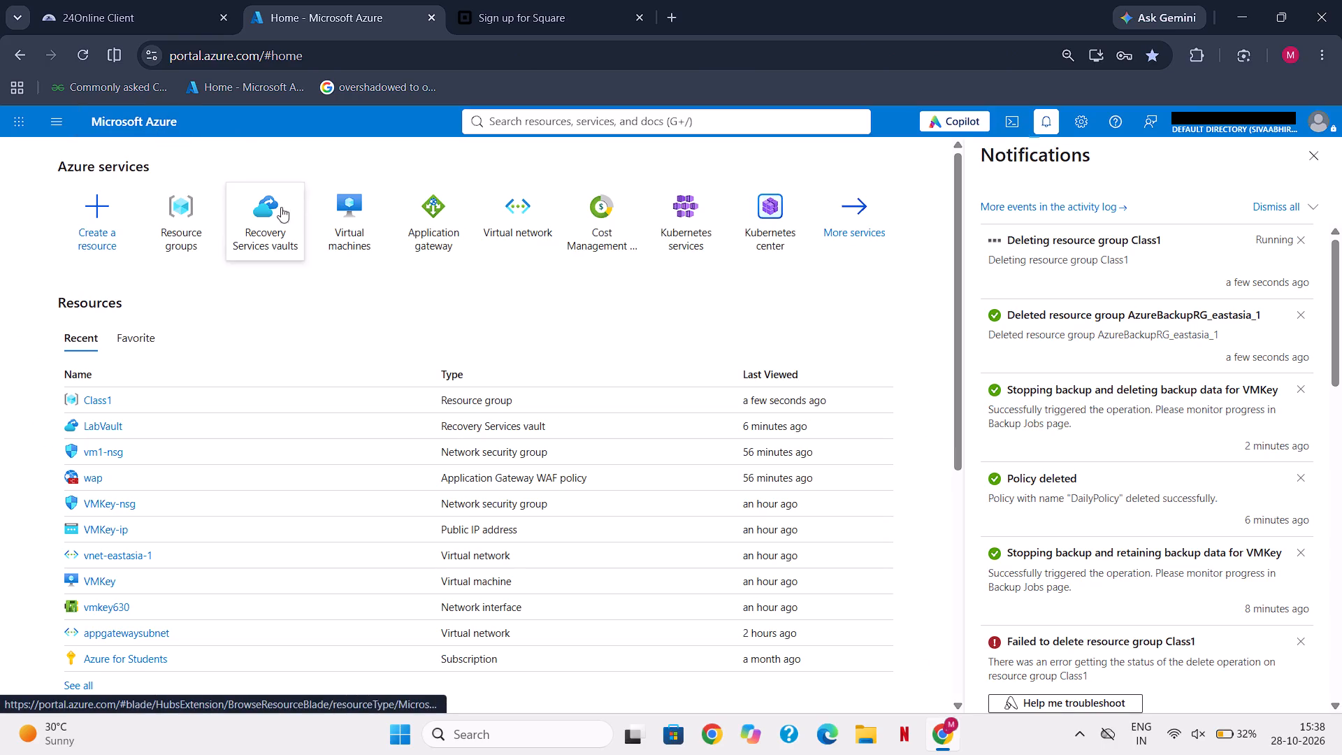
left_click(194, 210)
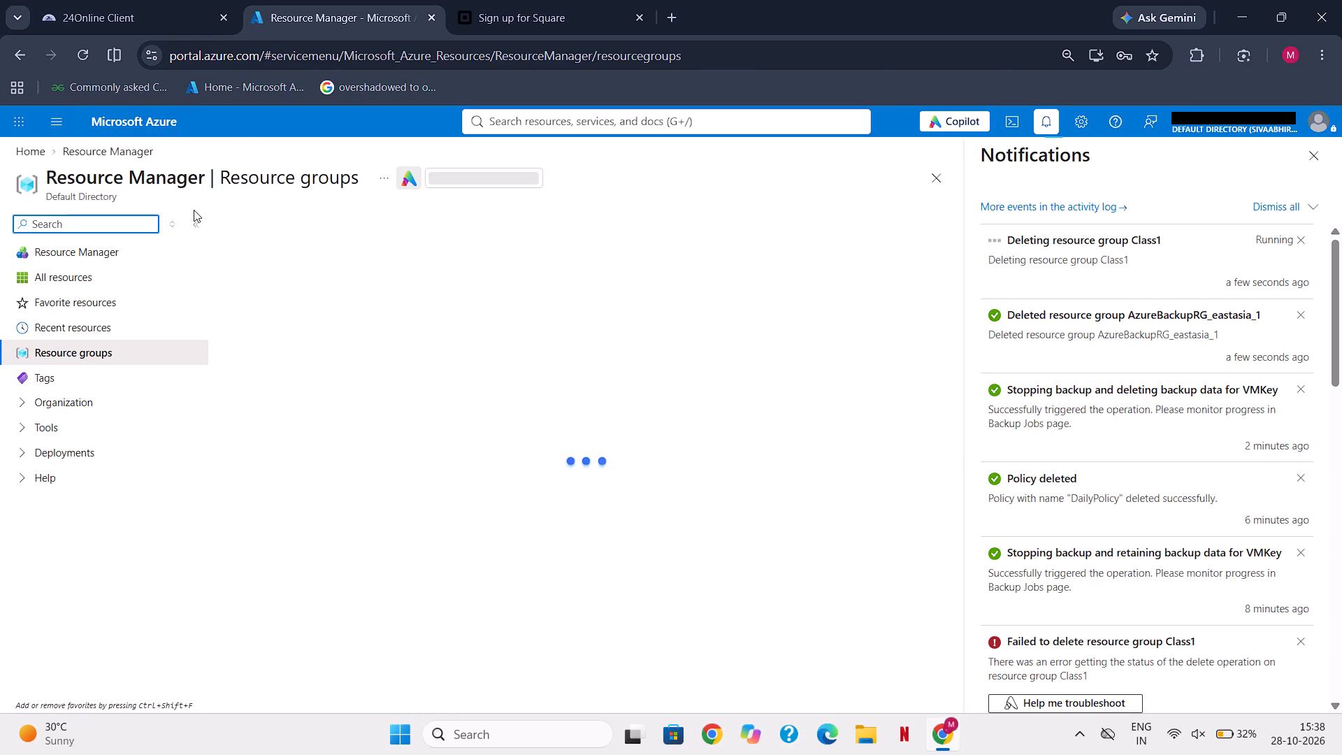